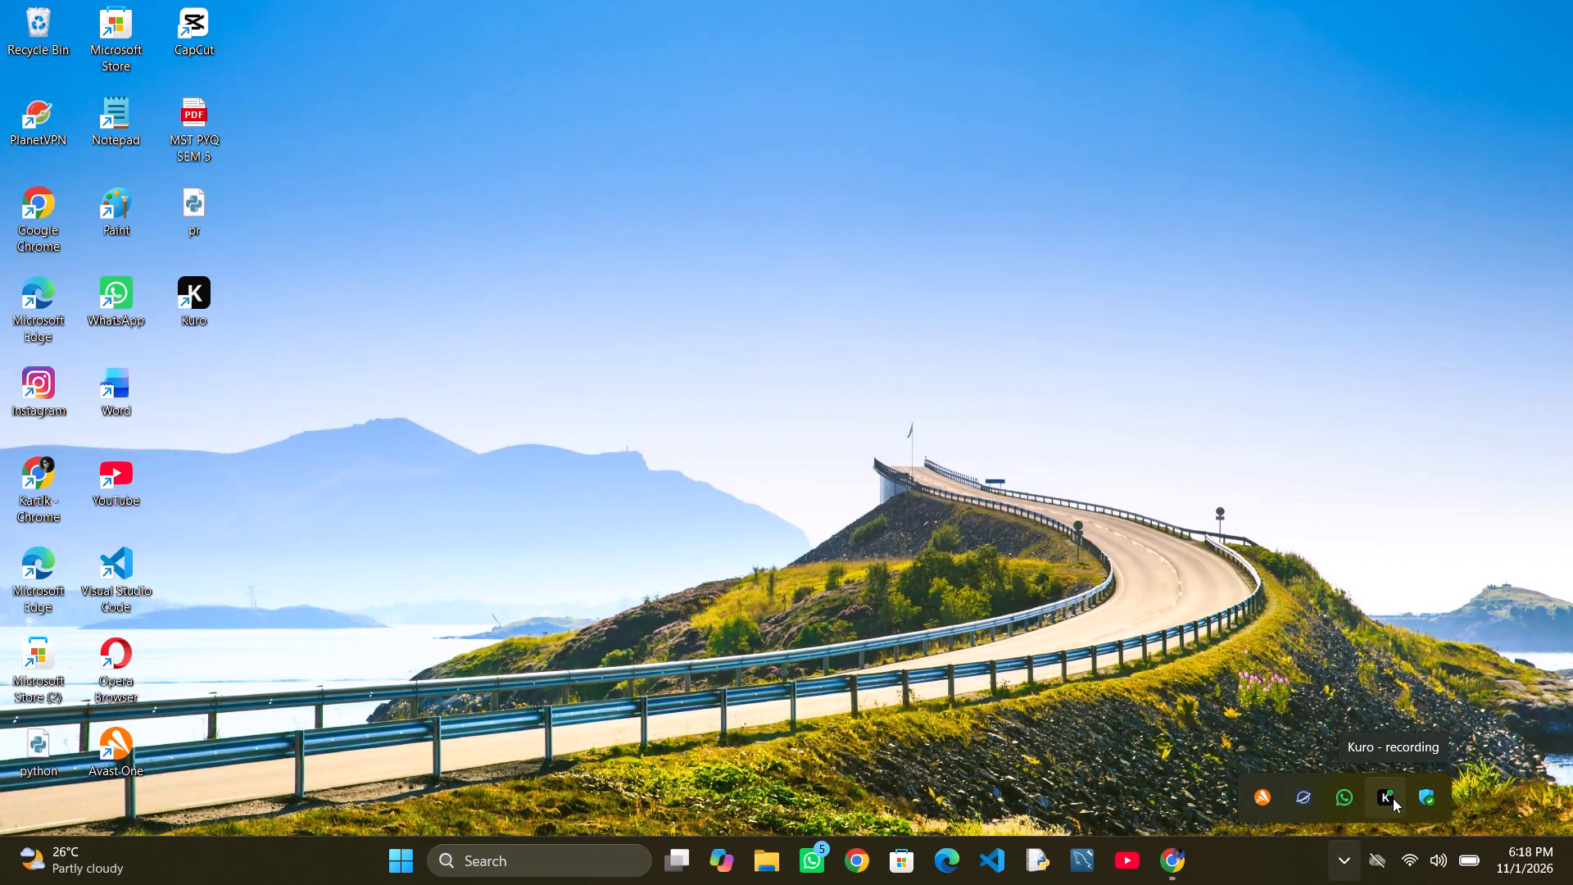
# Launch CapCut from the desktop and exit its environment testing.
pyautogui.click(1228, 581)
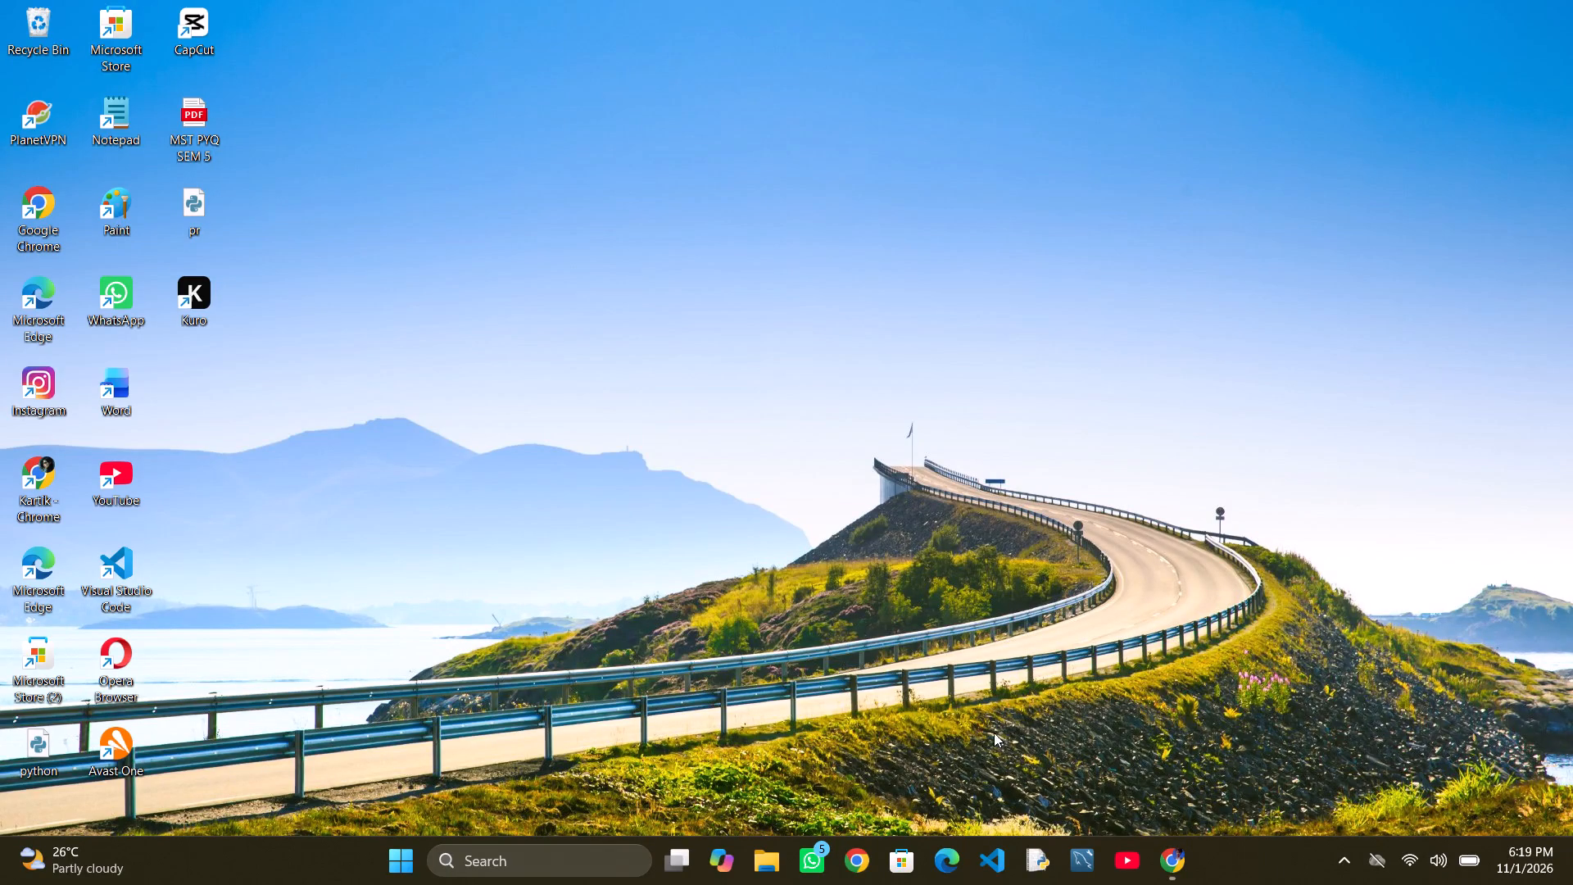
pyautogui.doubleClick(203, 25)
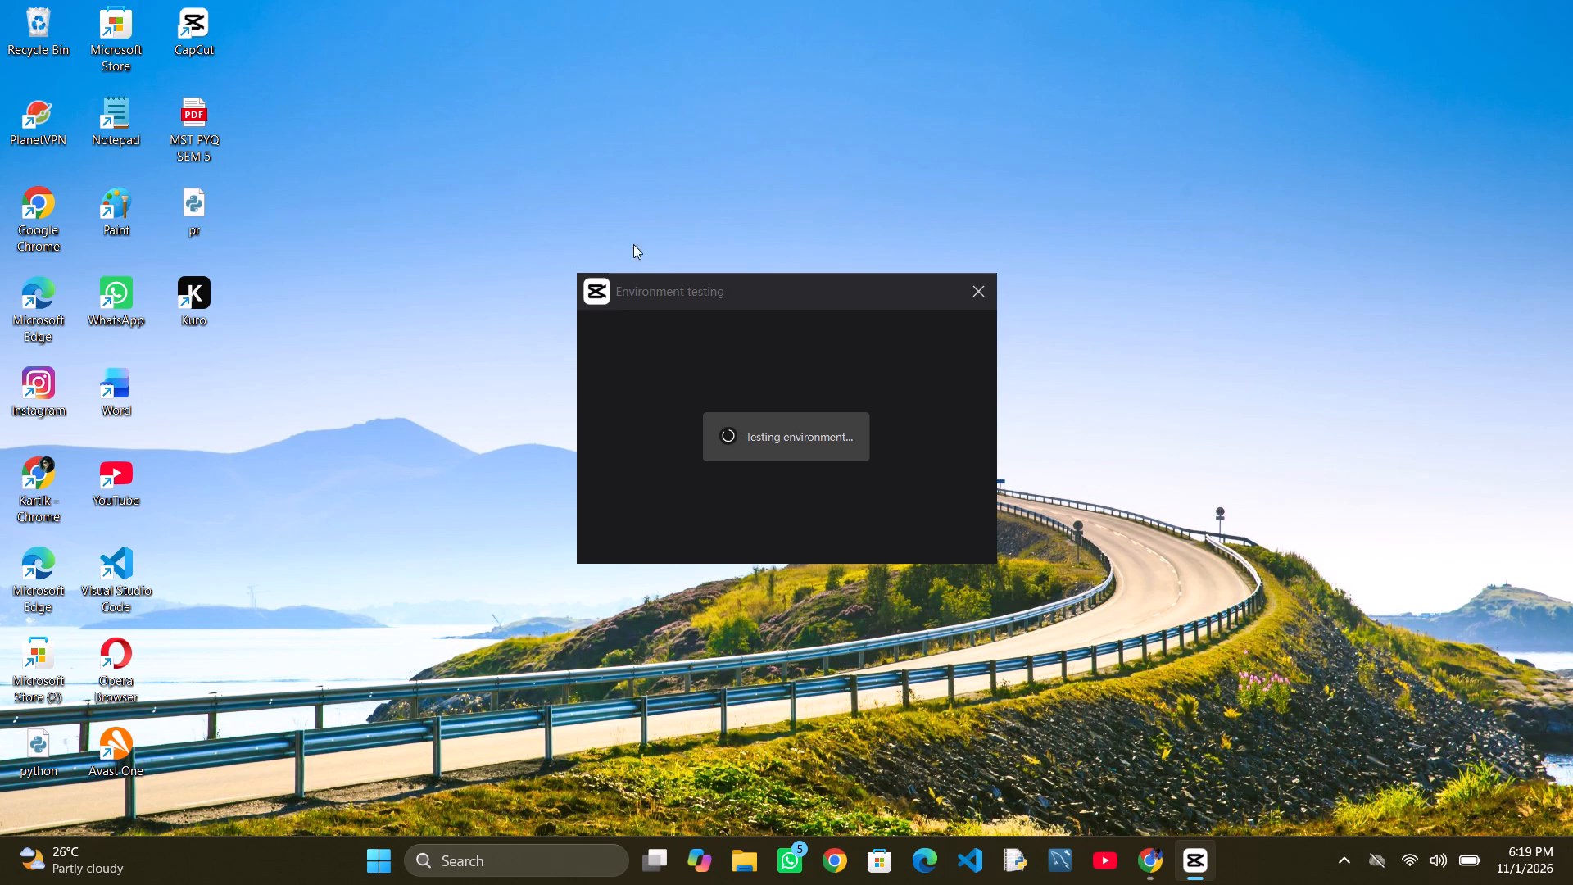
pyautogui.click(986, 289)
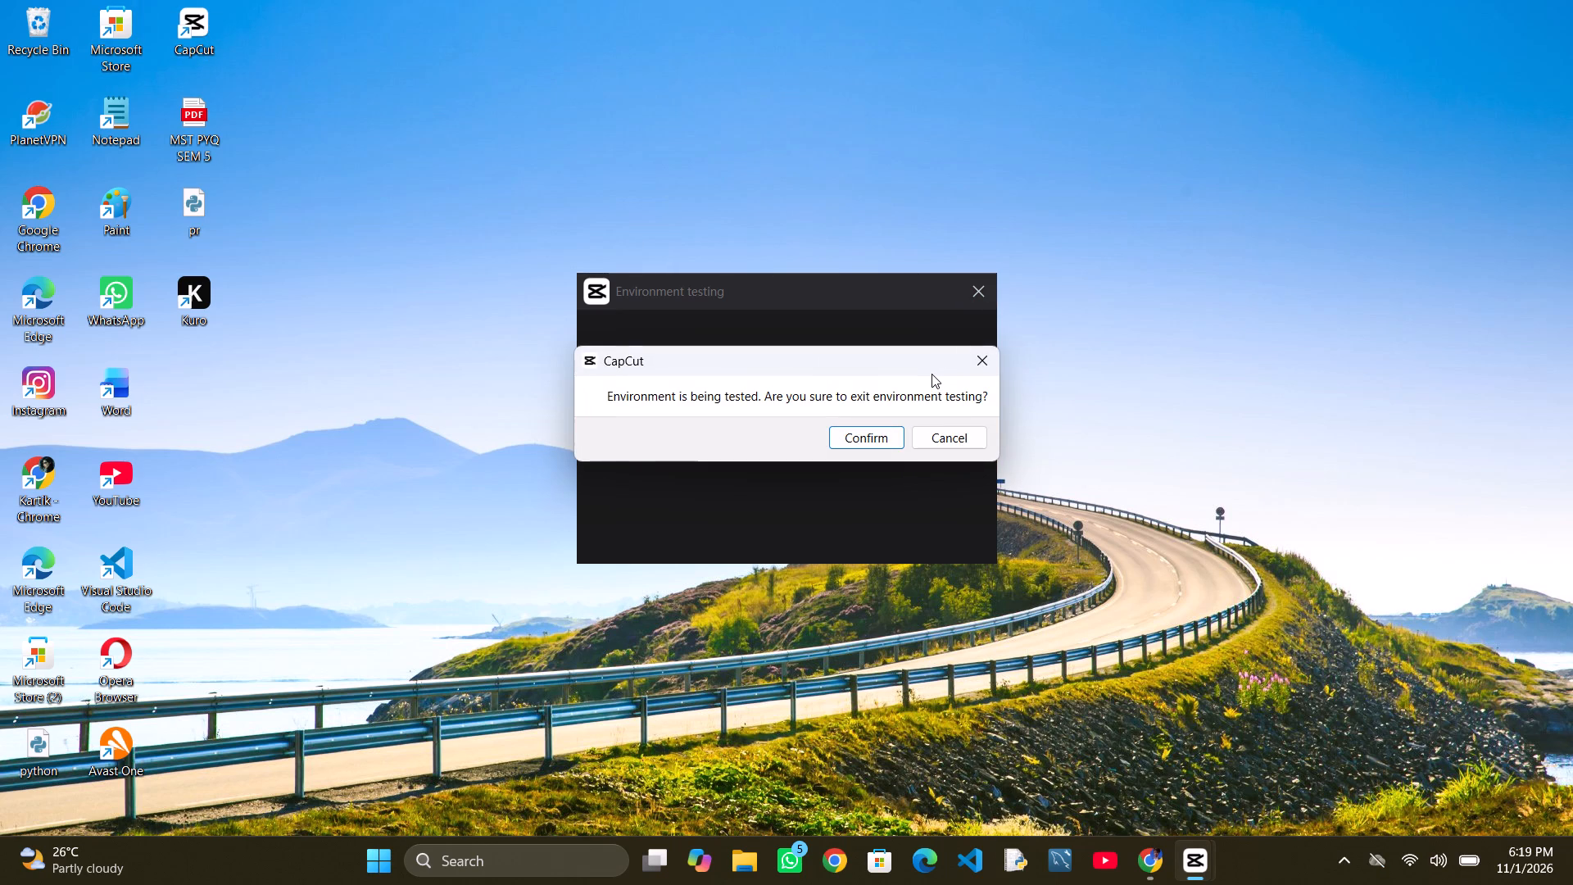
pyautogui.click(882, 436)
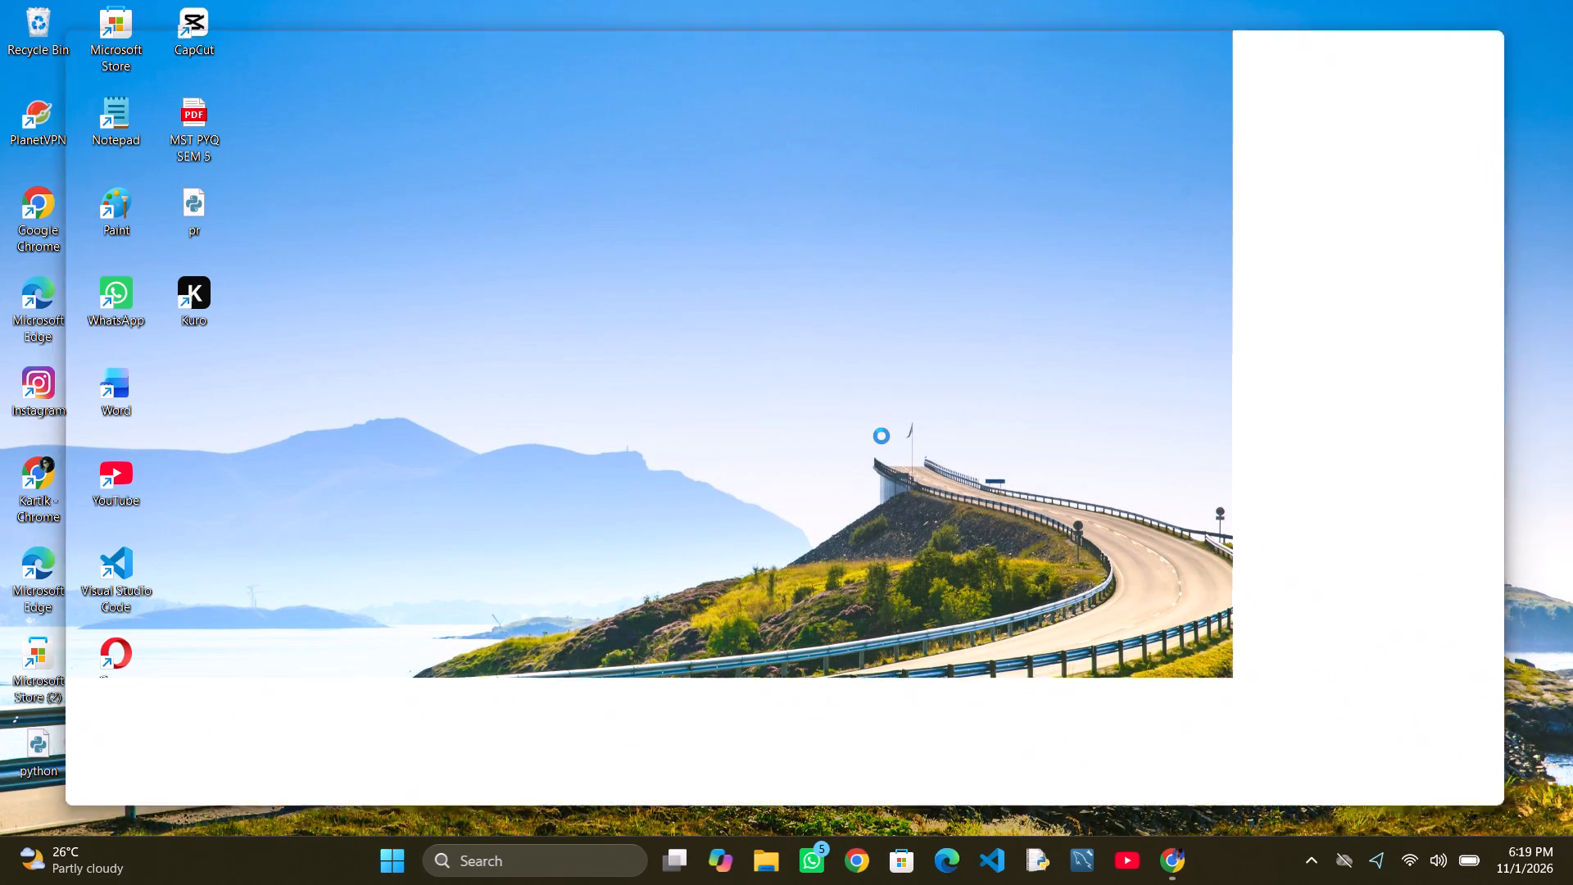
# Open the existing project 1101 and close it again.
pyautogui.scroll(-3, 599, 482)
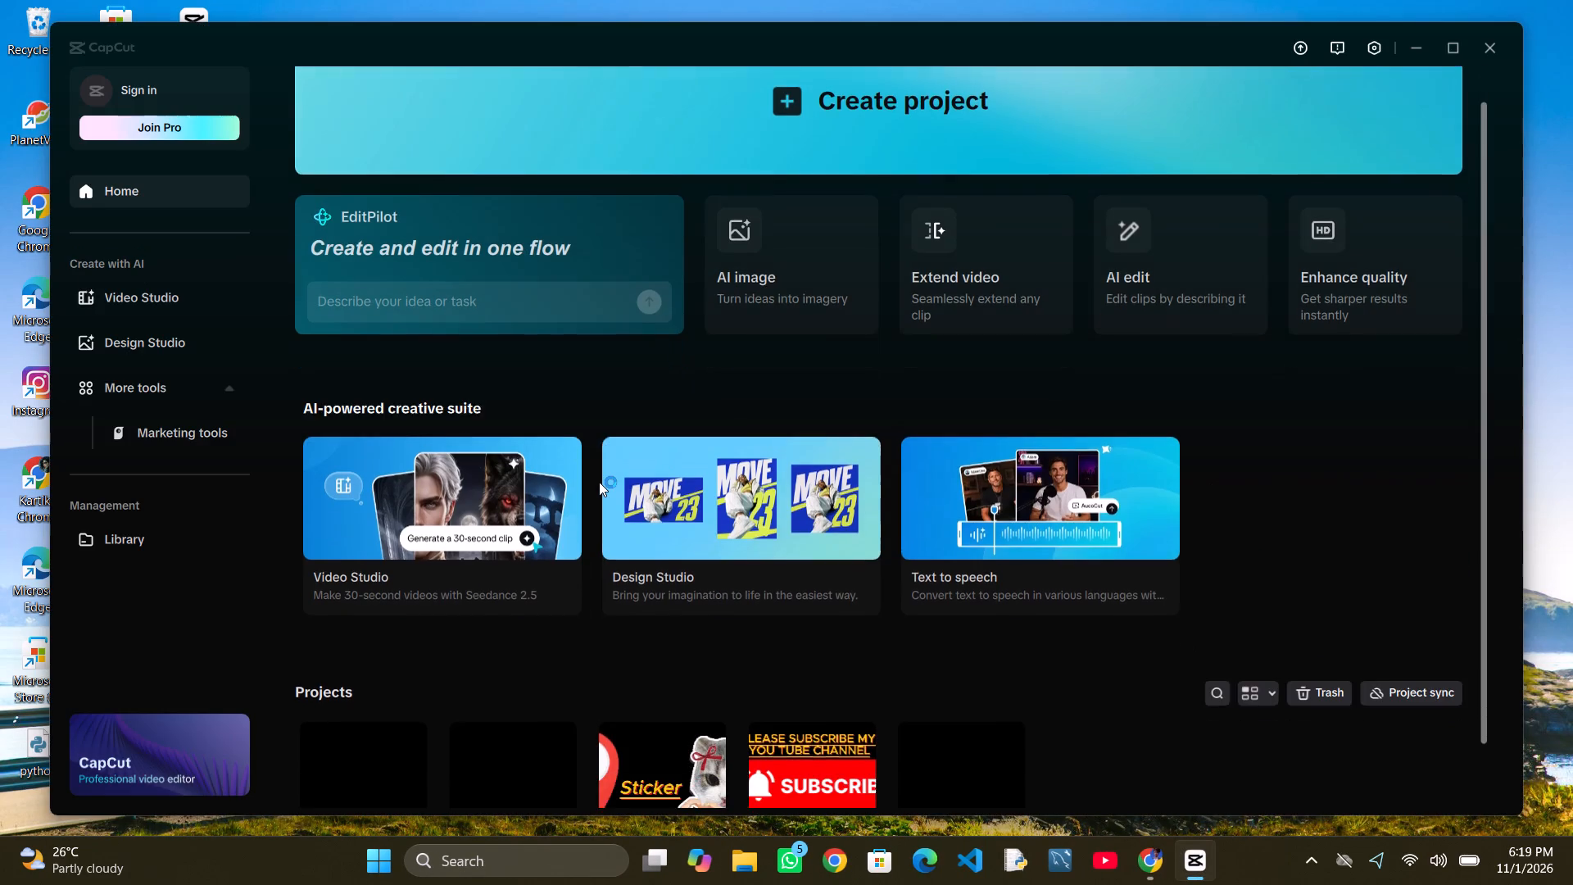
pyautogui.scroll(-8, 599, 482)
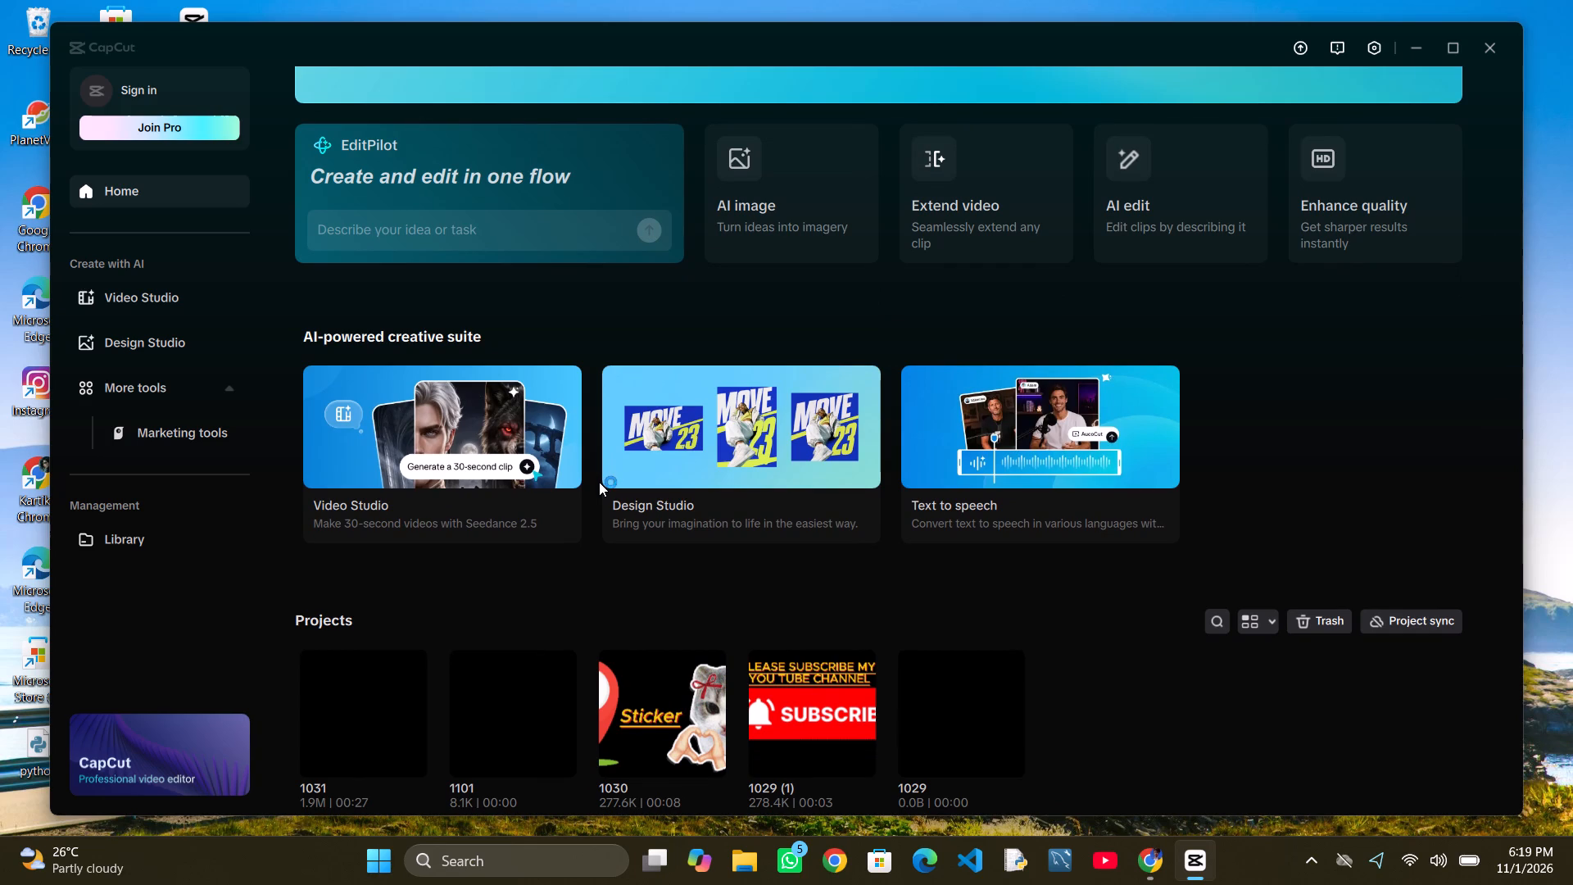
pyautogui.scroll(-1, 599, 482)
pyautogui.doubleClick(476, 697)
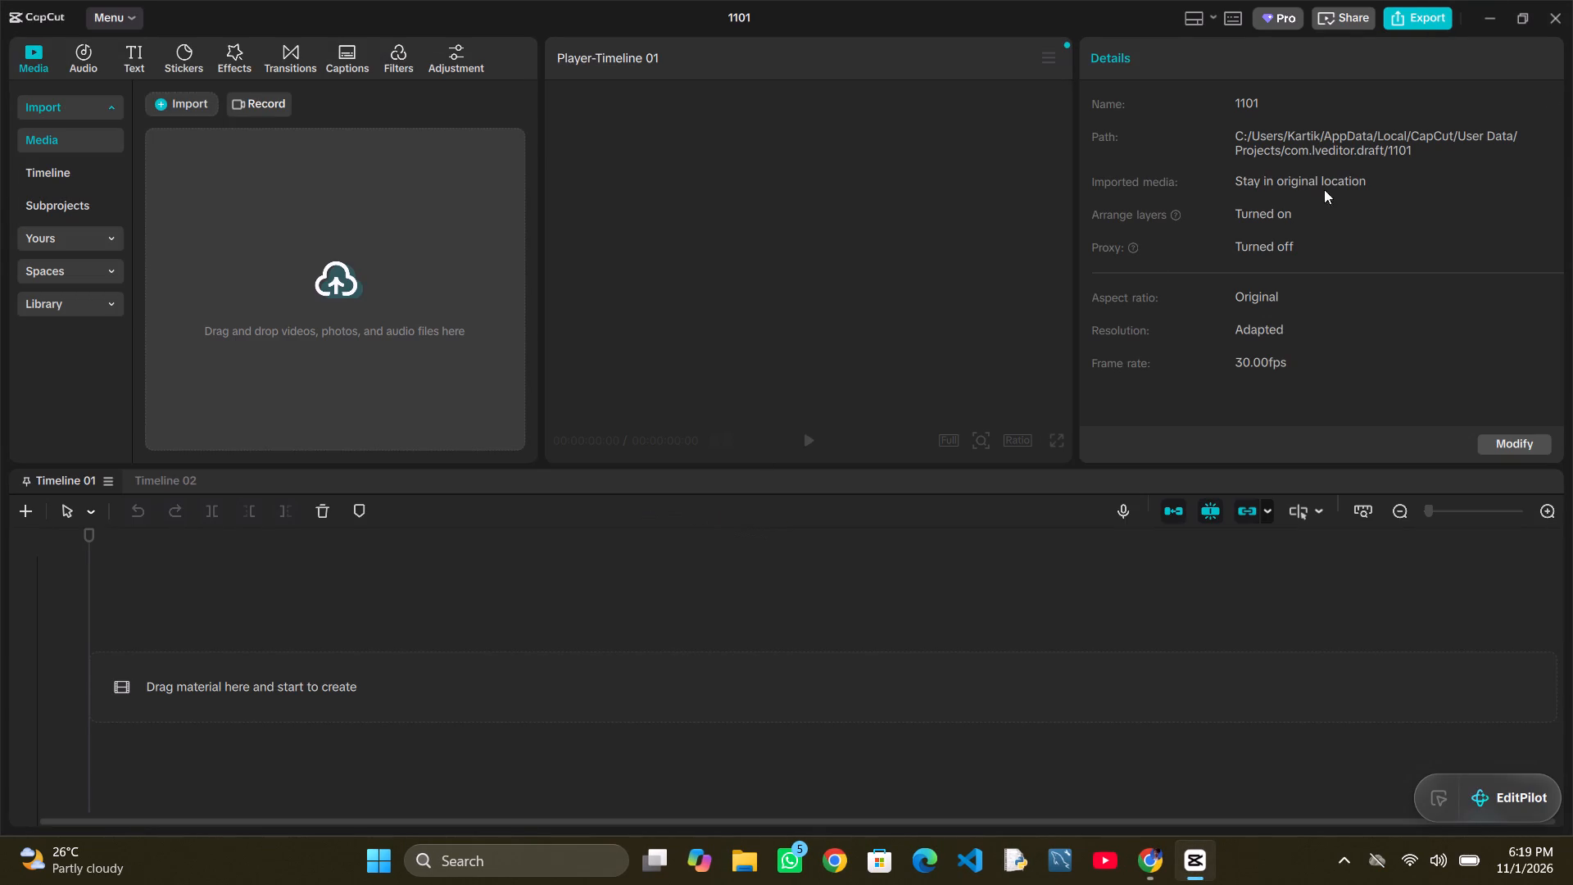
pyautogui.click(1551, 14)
# Open the existing project 1031 for editing.
pyautogui.scroll(-2, 413, 606)
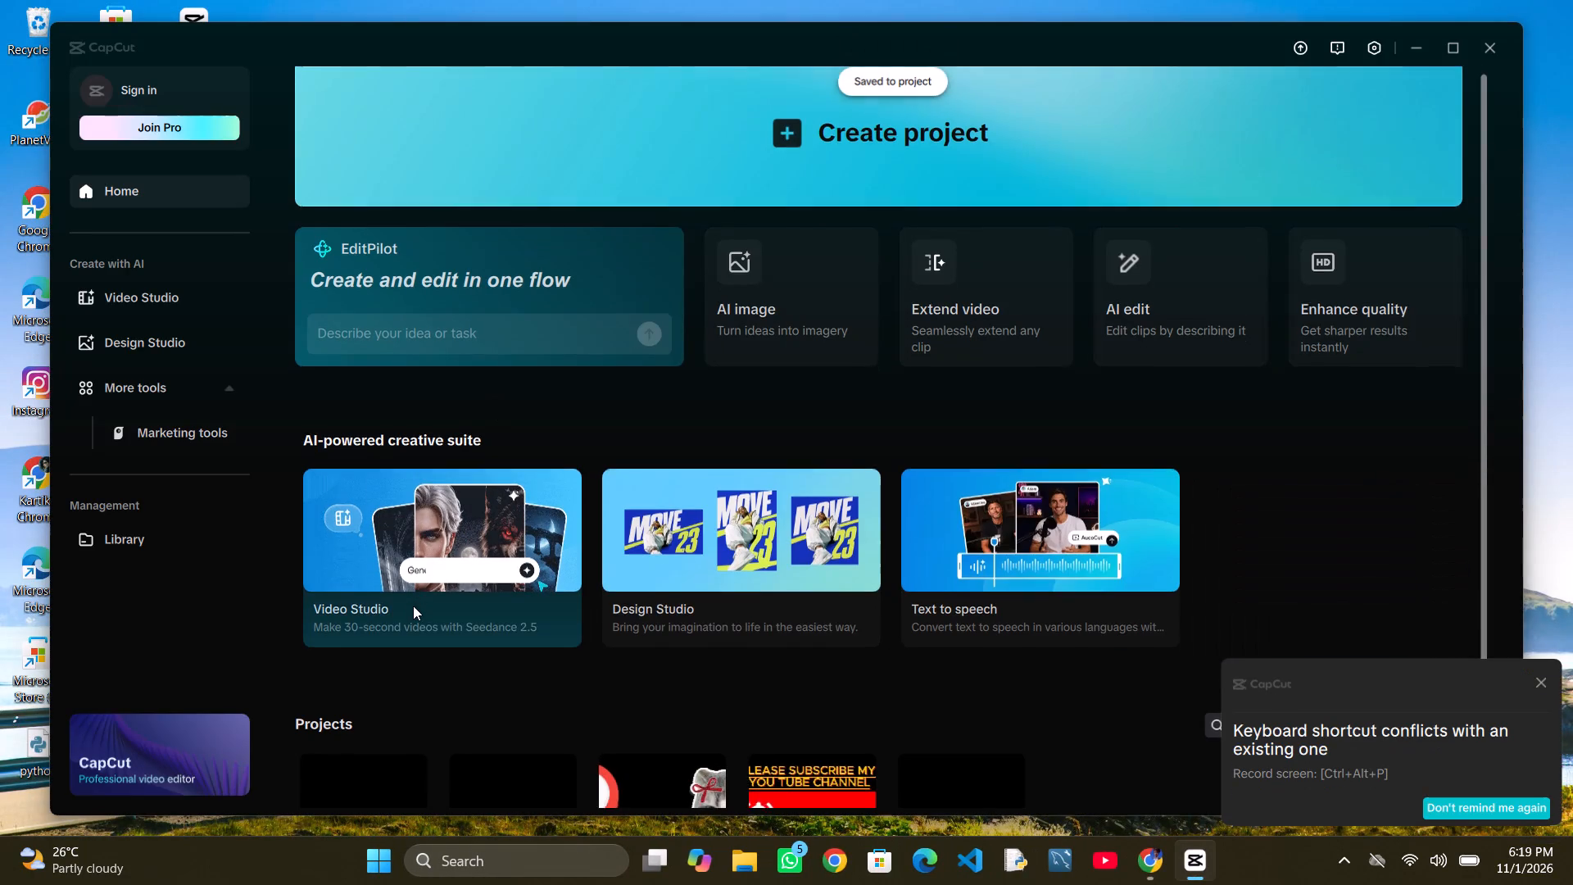
pyautogui.scroll(-6, 413, 606)
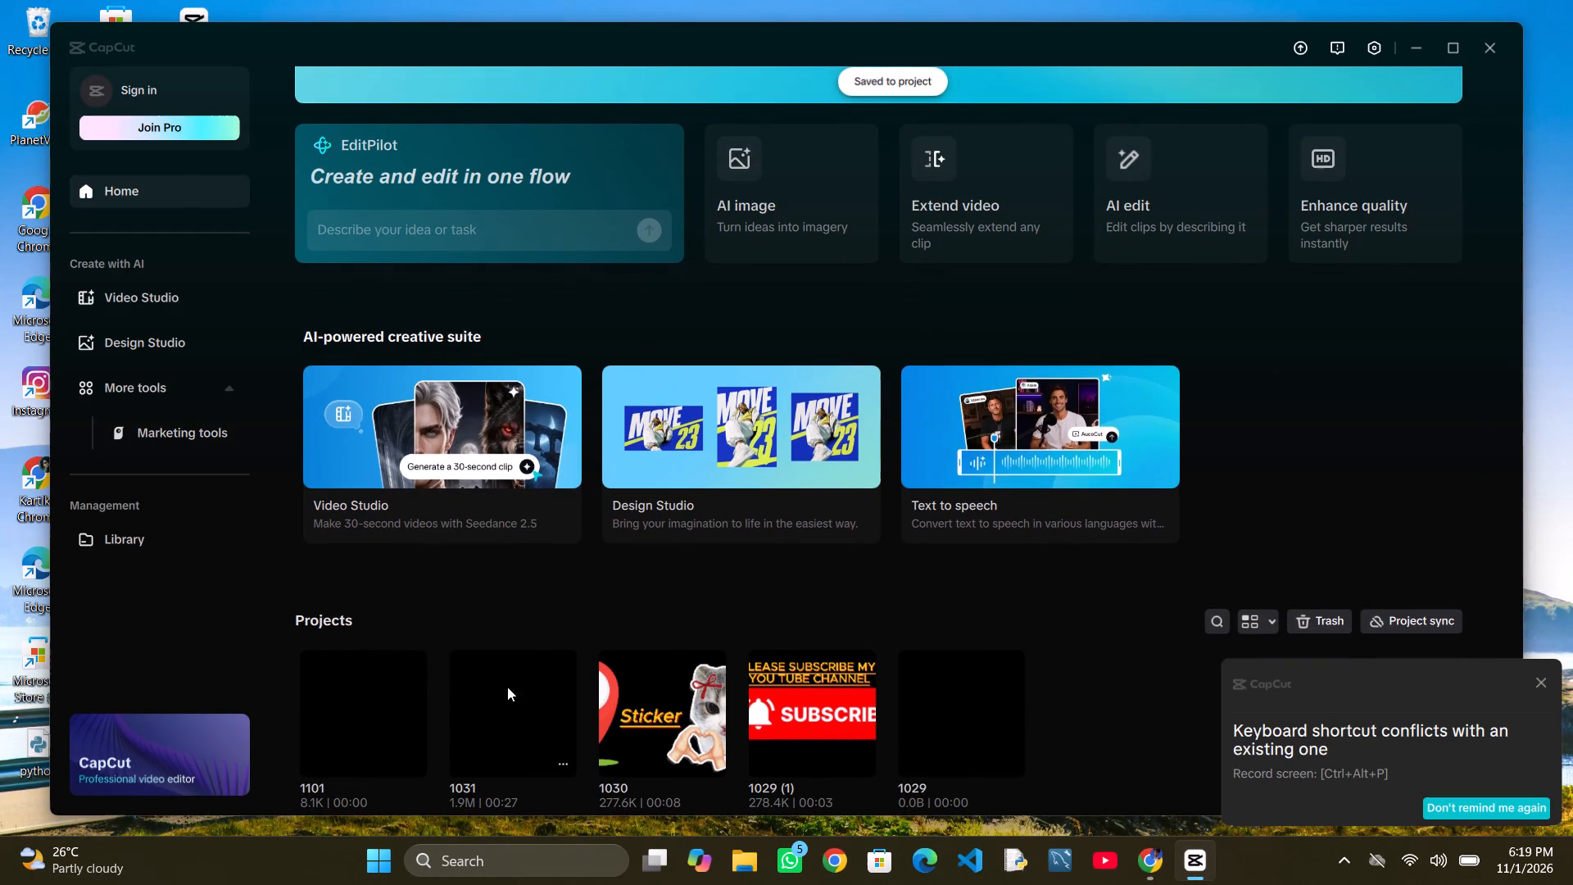
pyautogui.doubleClick(510, 704)
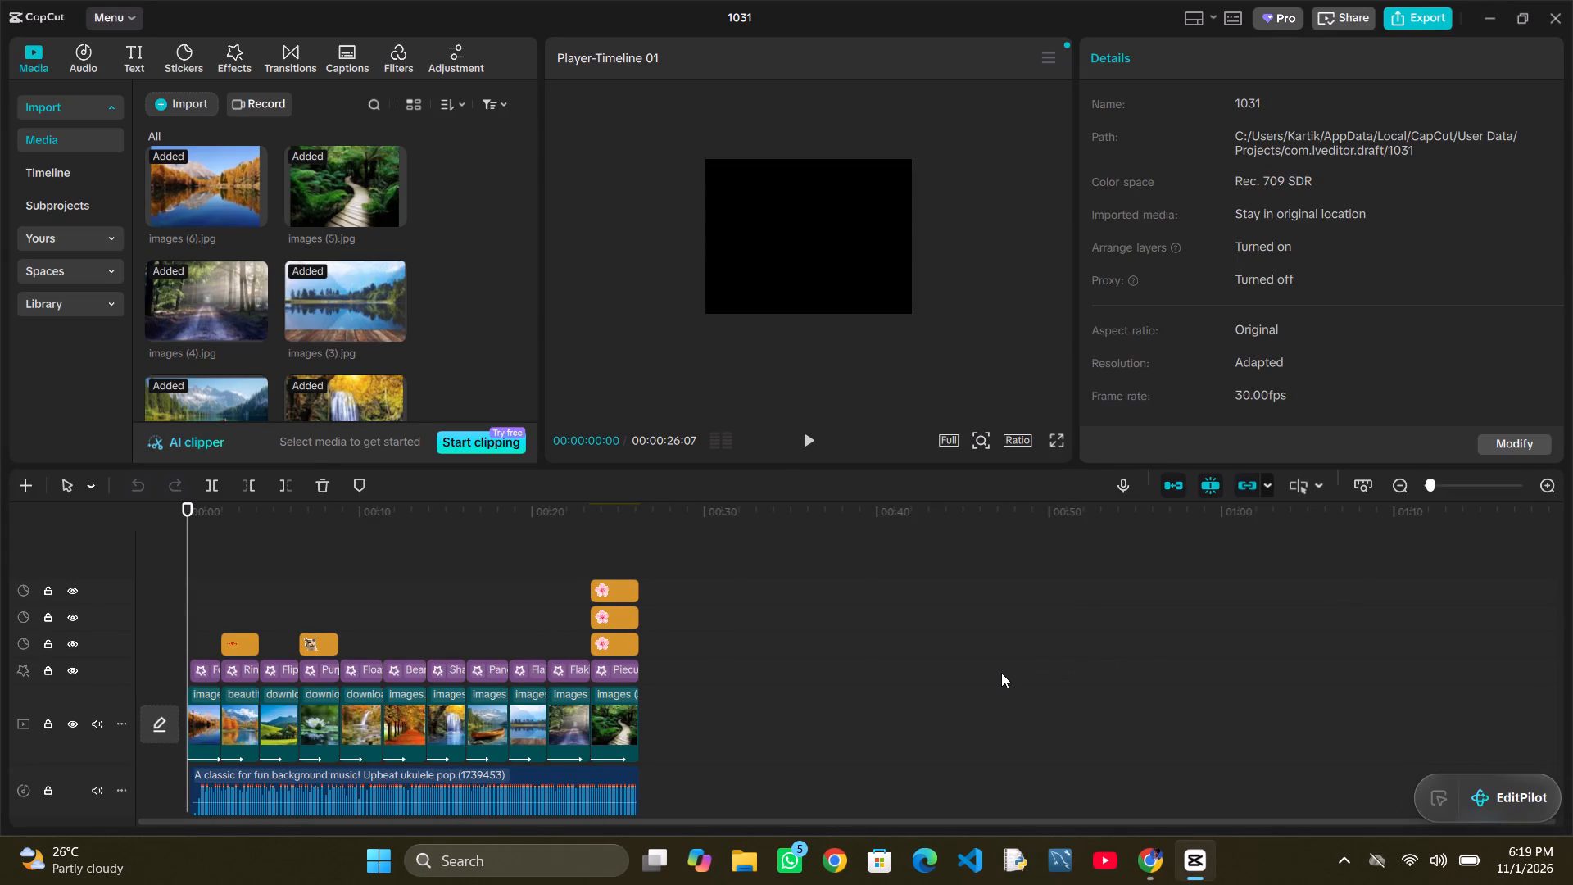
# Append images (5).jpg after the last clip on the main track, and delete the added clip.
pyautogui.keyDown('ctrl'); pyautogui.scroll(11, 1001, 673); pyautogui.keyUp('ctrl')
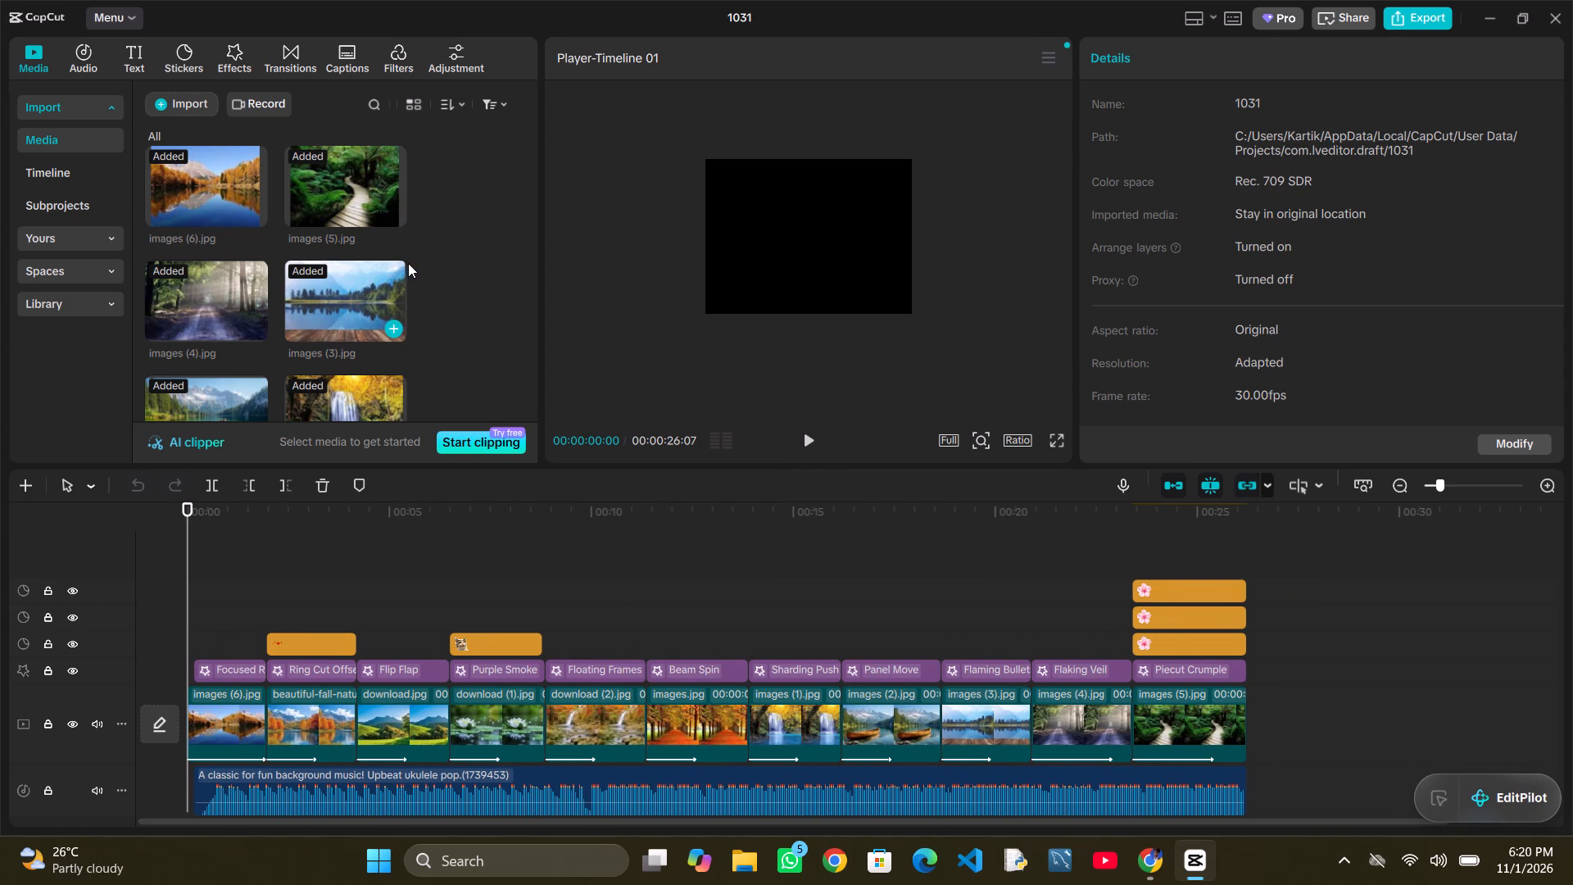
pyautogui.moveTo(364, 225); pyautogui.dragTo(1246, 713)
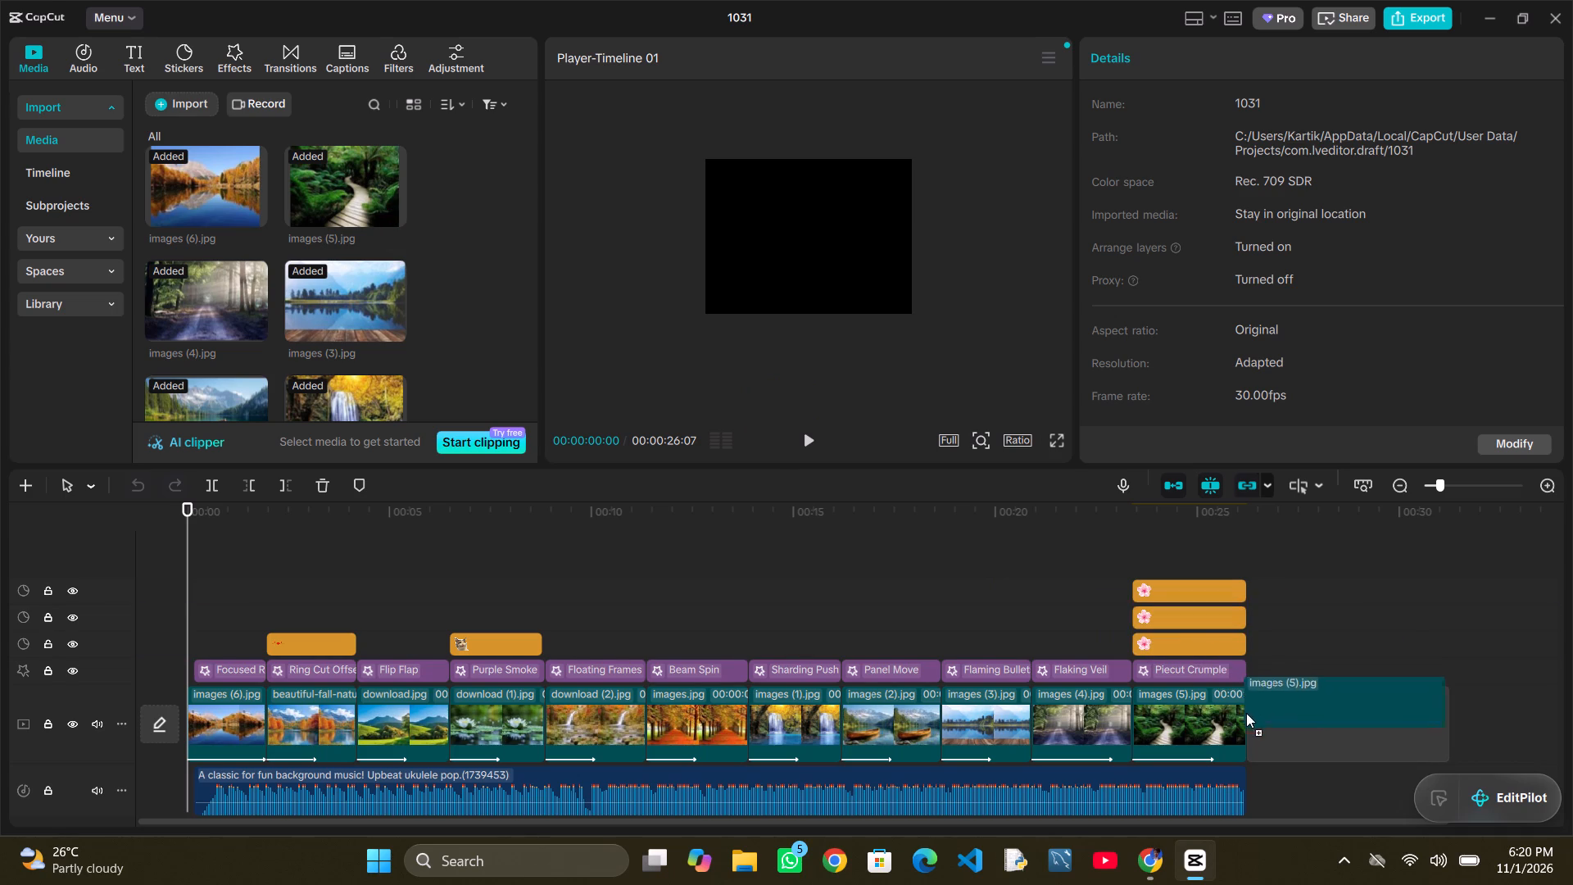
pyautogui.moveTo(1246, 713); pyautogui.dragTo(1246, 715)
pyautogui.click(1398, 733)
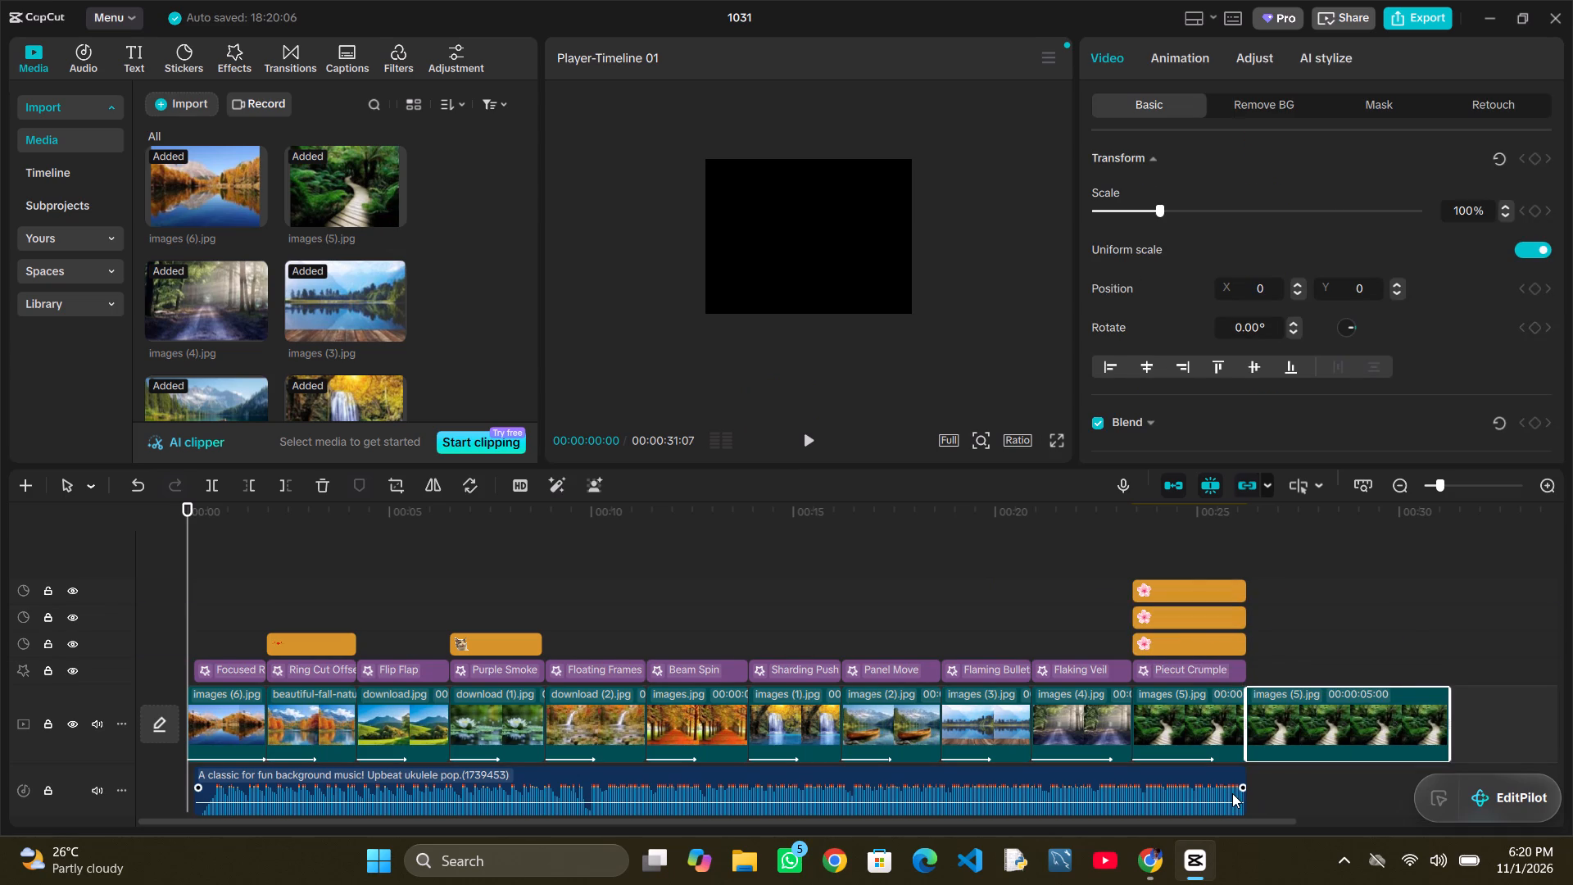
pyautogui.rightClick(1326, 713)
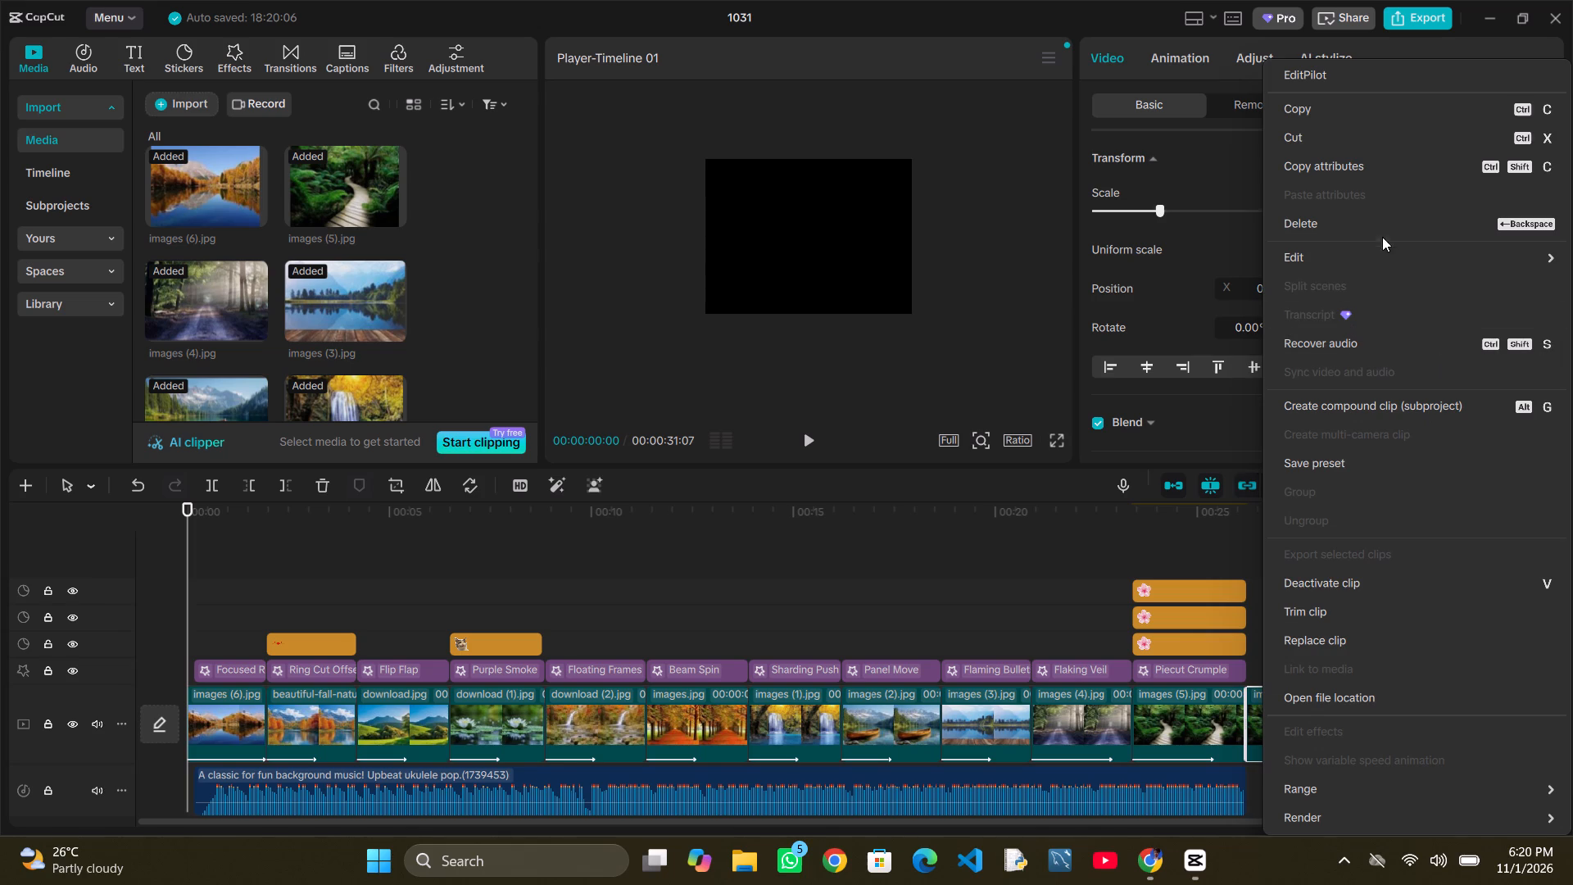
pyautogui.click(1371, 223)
# Append download (2).jpg to the end of the main track and shorten the clip to about 2 seconds.
pyautogui.scroll(-1, 525, 267)
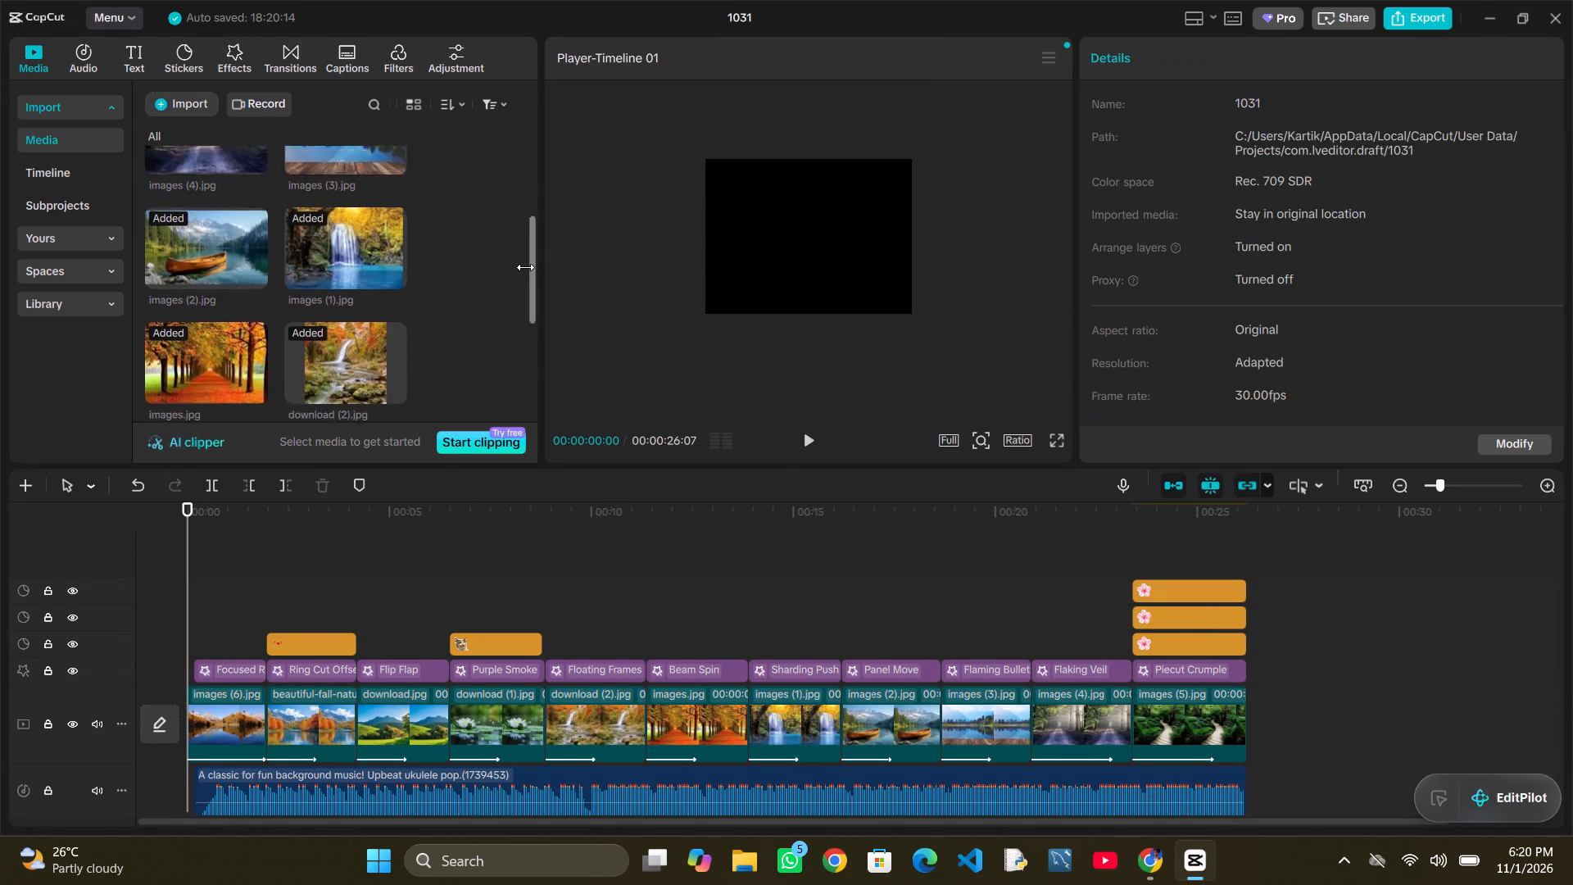
pyautogui.scroll(-1, 525, 267)
pyautogui.moveTo(366, 220); pyautogui.dragTo(1251, 741)
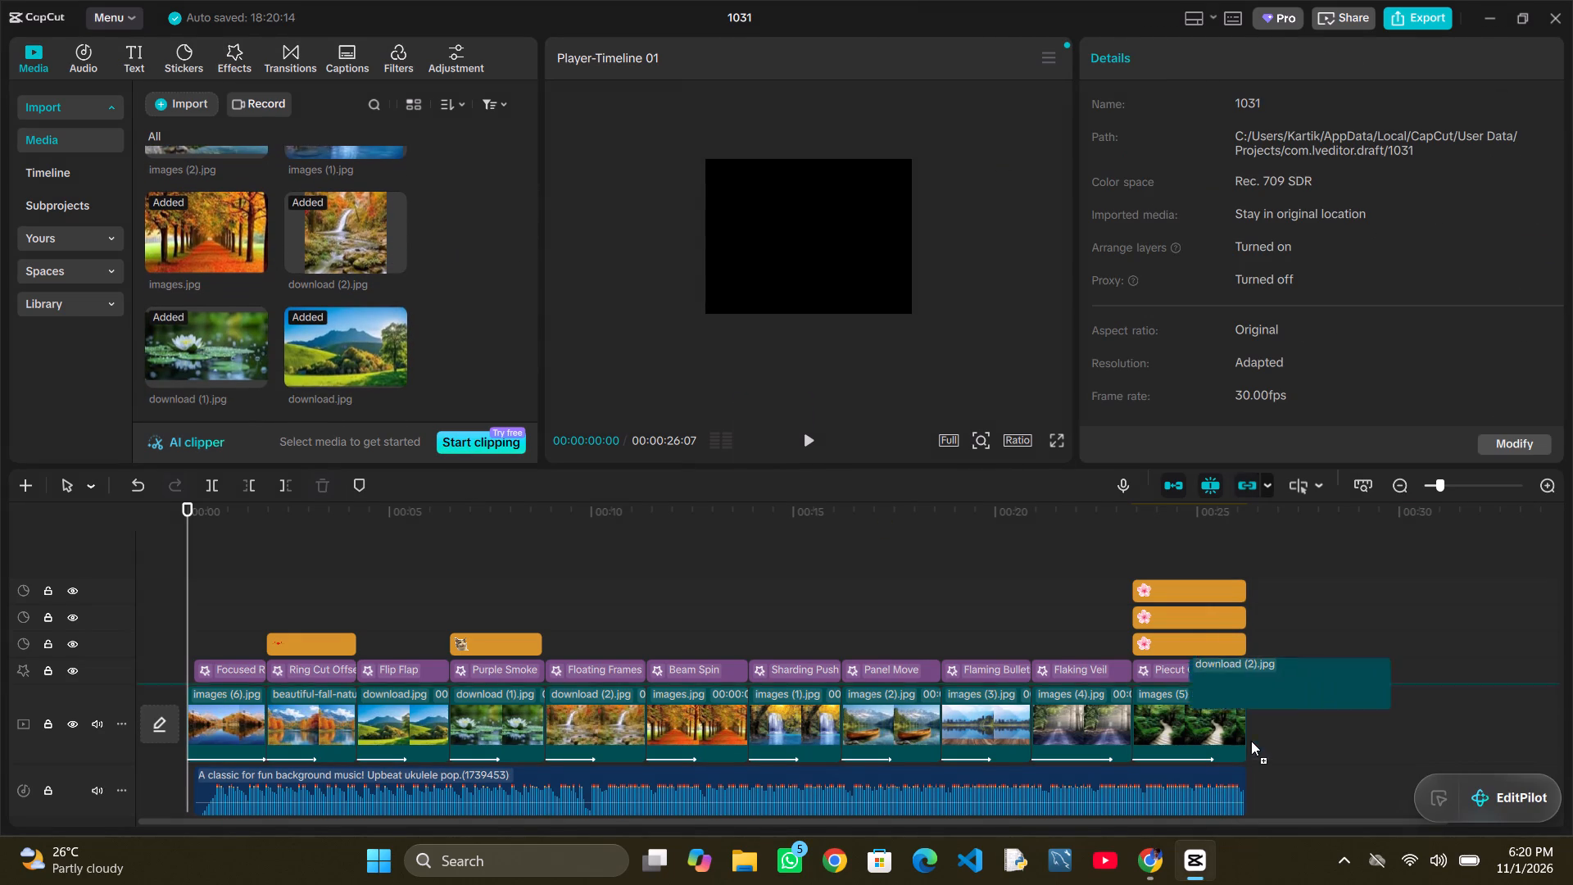
pyautogui.moveTo(1251, 741); pyautogui.dragTo(1239, 723)
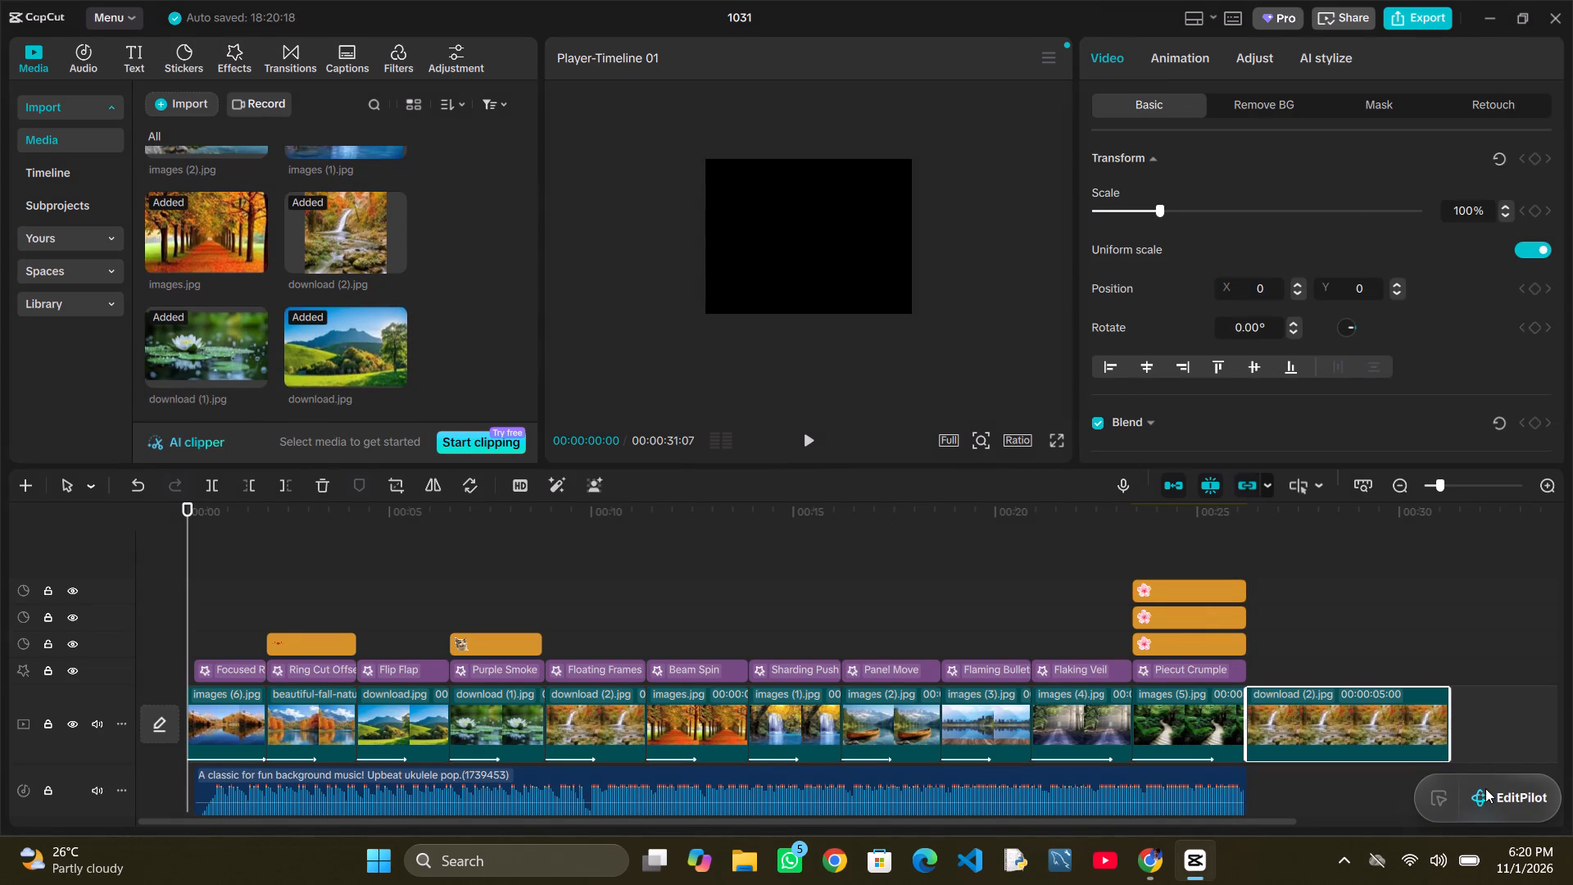
pyautogui.moveTo(1450, 726); pyautogui.dragTo(1334, 737)
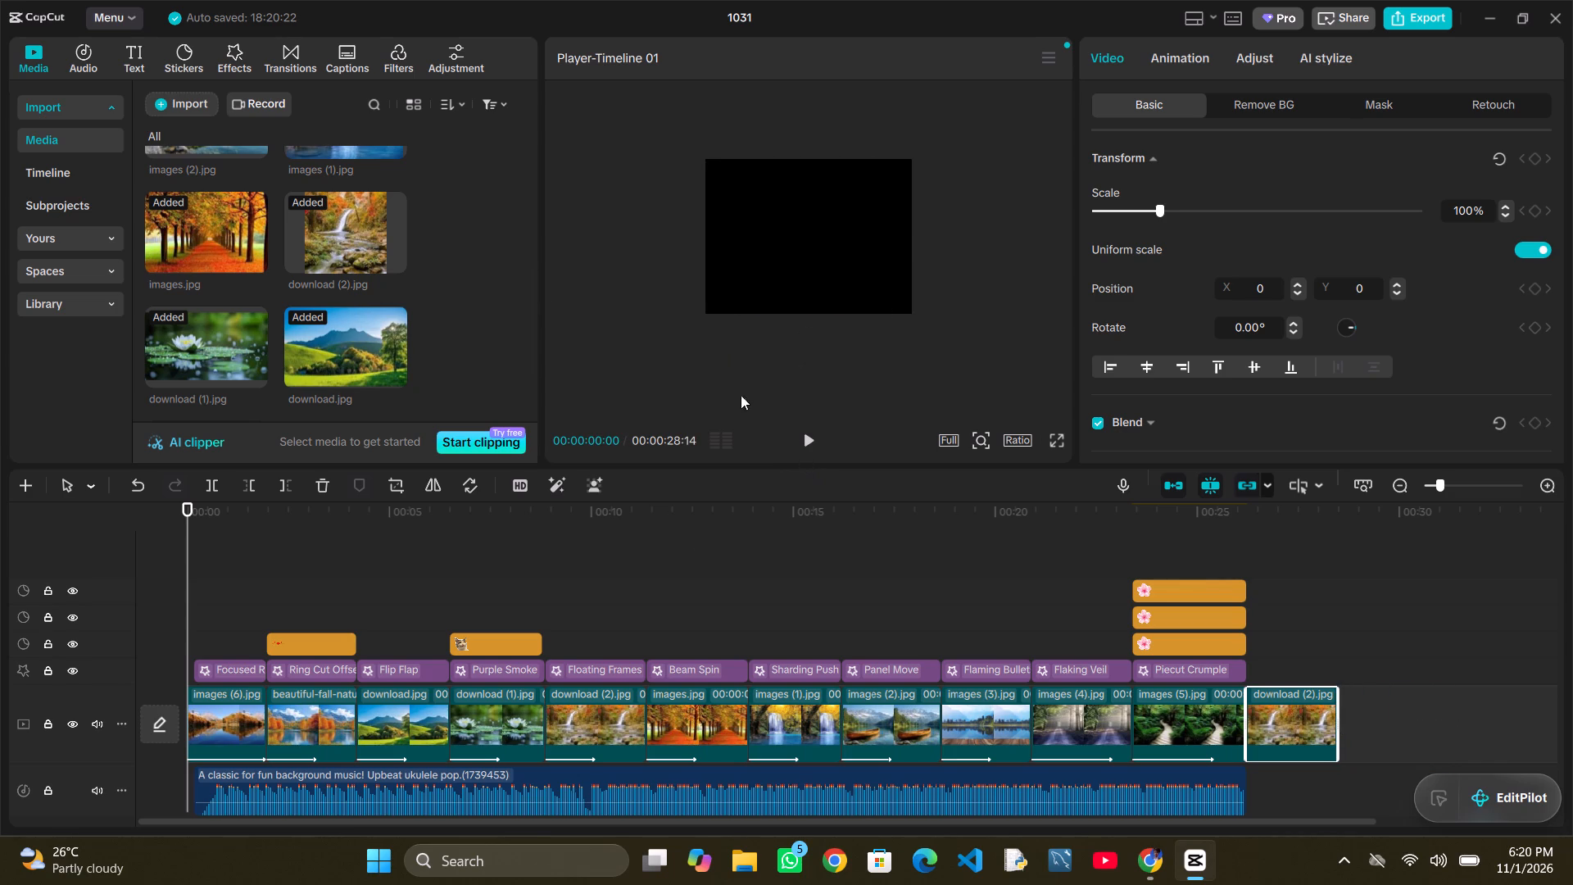
# Extend the start of the Focused Replacement effect back to the beginning of the timeline.
pyautogui.click(206, 668)
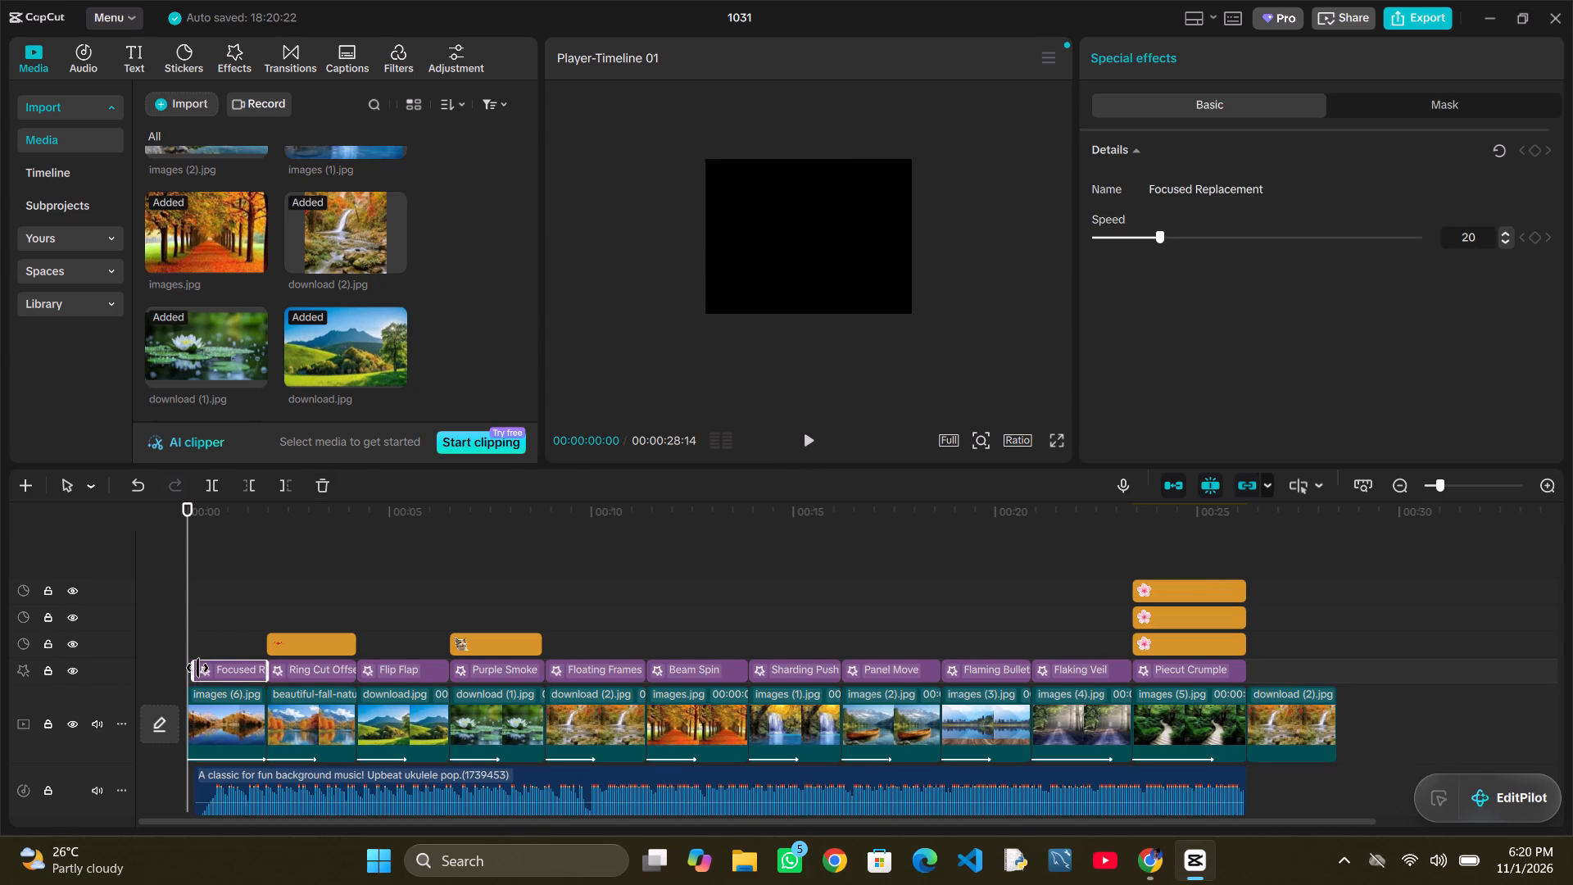
pyautogui.click(197, 668)
# Append download.jpg after the last clip on the main track and trim its end to 00:00:31:00.
pyautogui.moveTo(351, 348); pyautogui.dragTo(1267, 712)
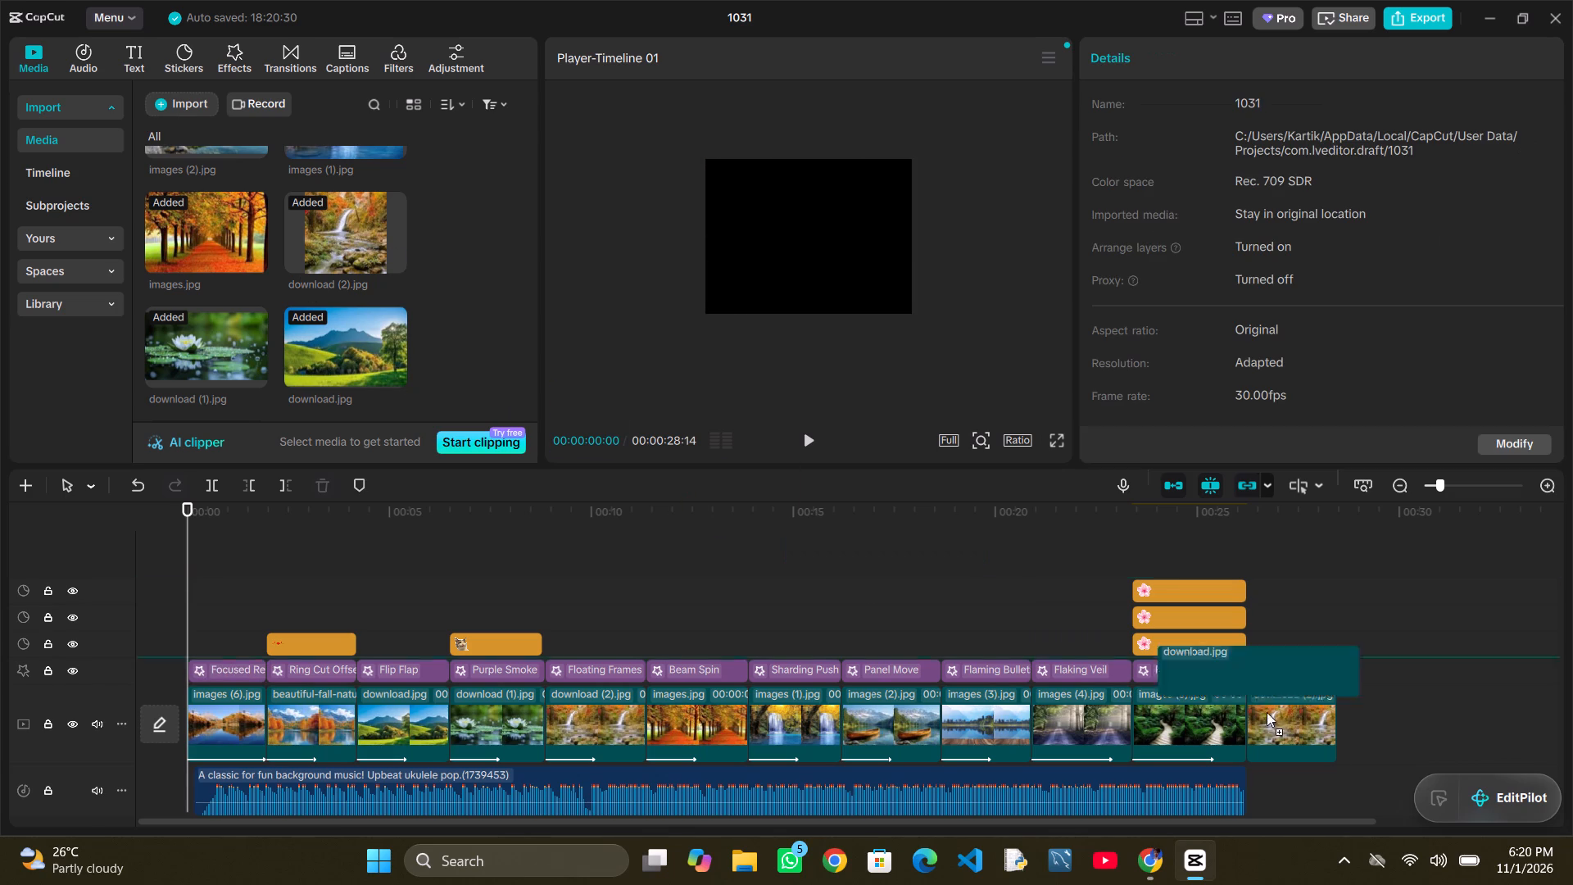
pyautogui.moveTo(1267, 712); pyautogui.dragTo(1333, 709)
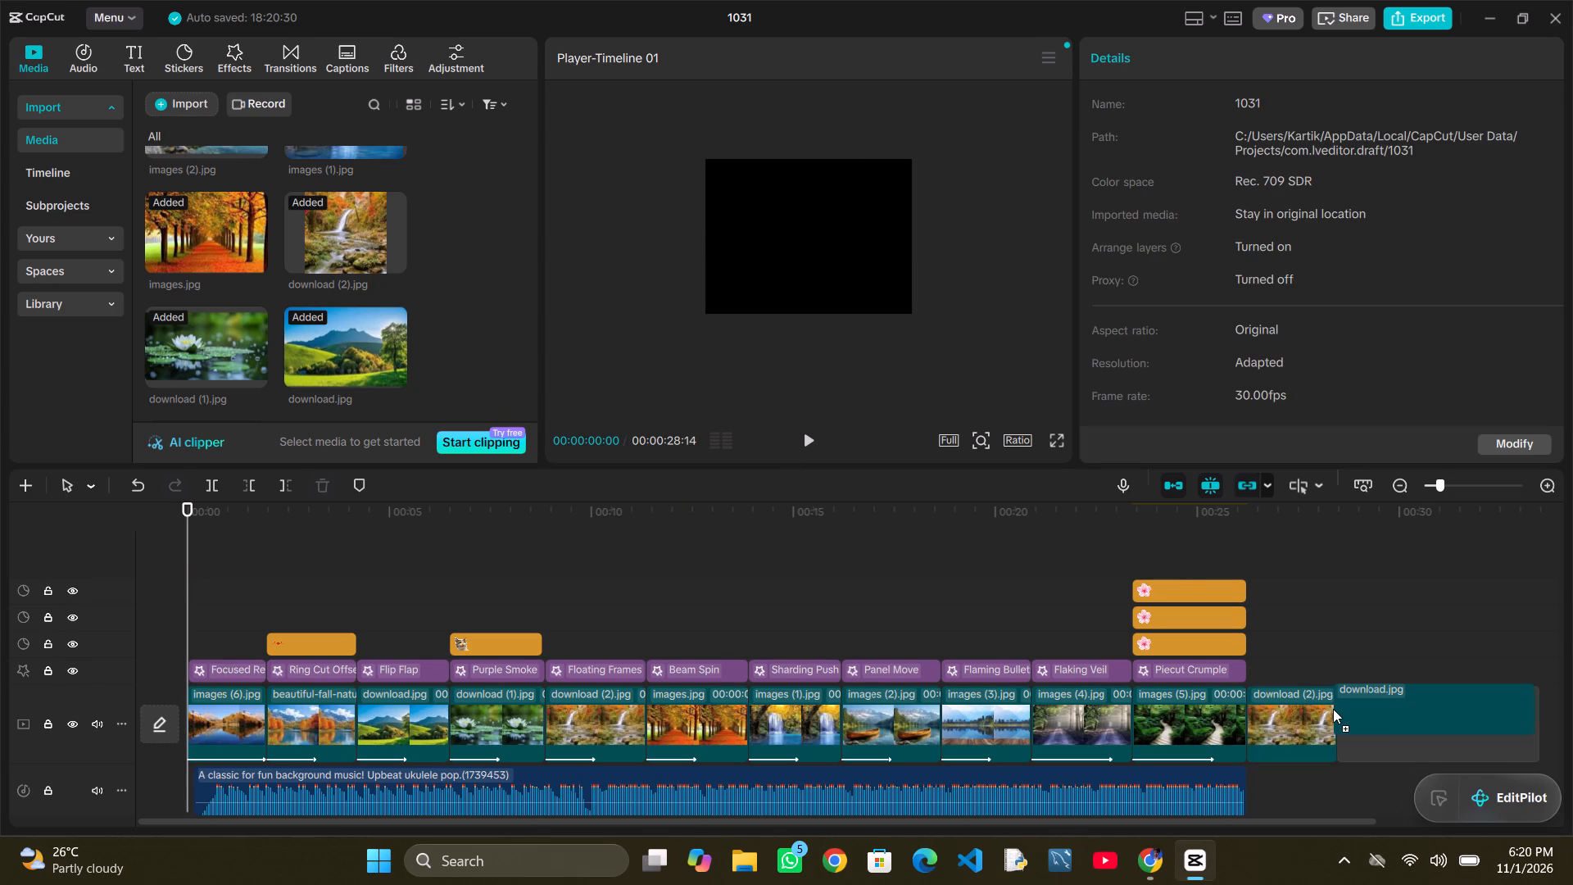
pyautogui.moveTo(1333, 709); pyautogui.dragTo(1339, 722)
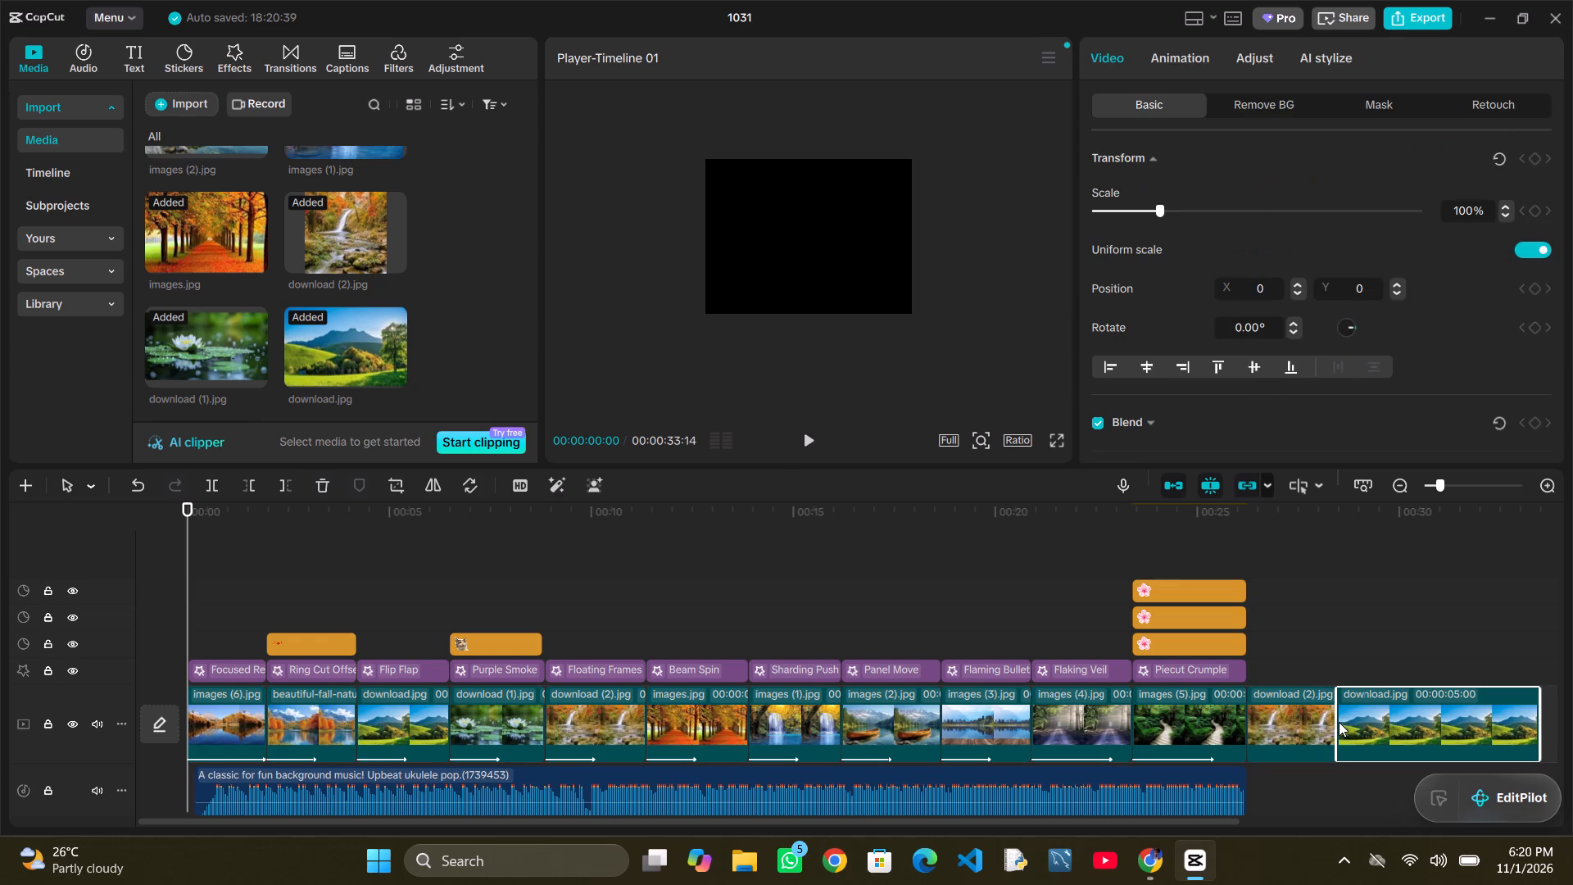
pyautogui.moveTo(1541, 730); pyautogui.dragTo(1420, 737)
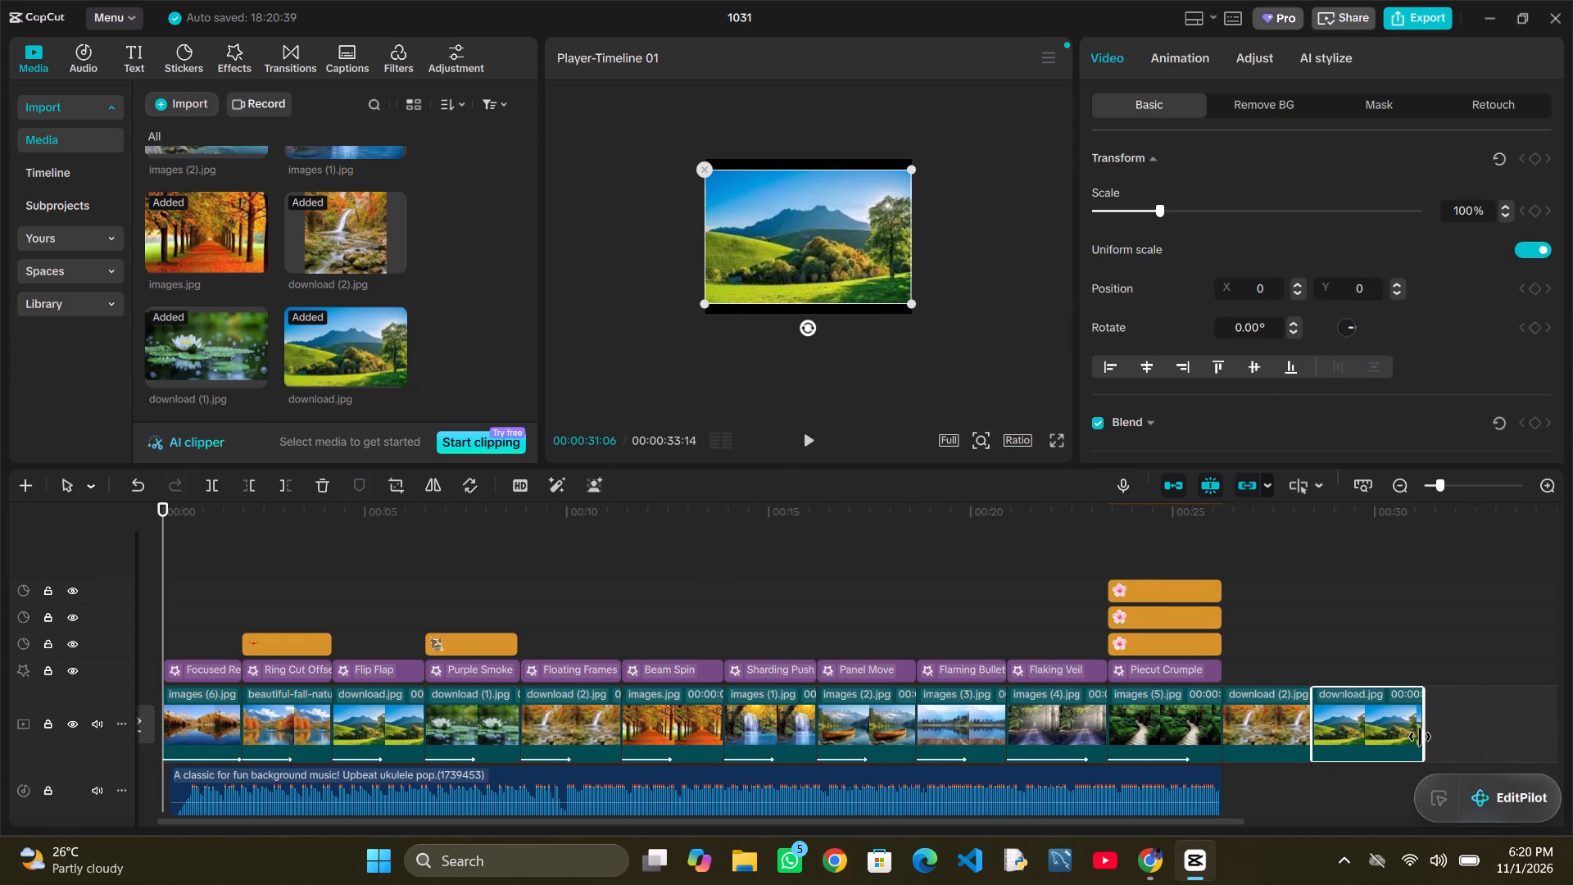
pyautogui.moveTo(1420, 737); pyautogui.dragTo(1415, 738)
pyautogui.moveTo(1415, 738); pyautogui.dragTo(1412, 736)
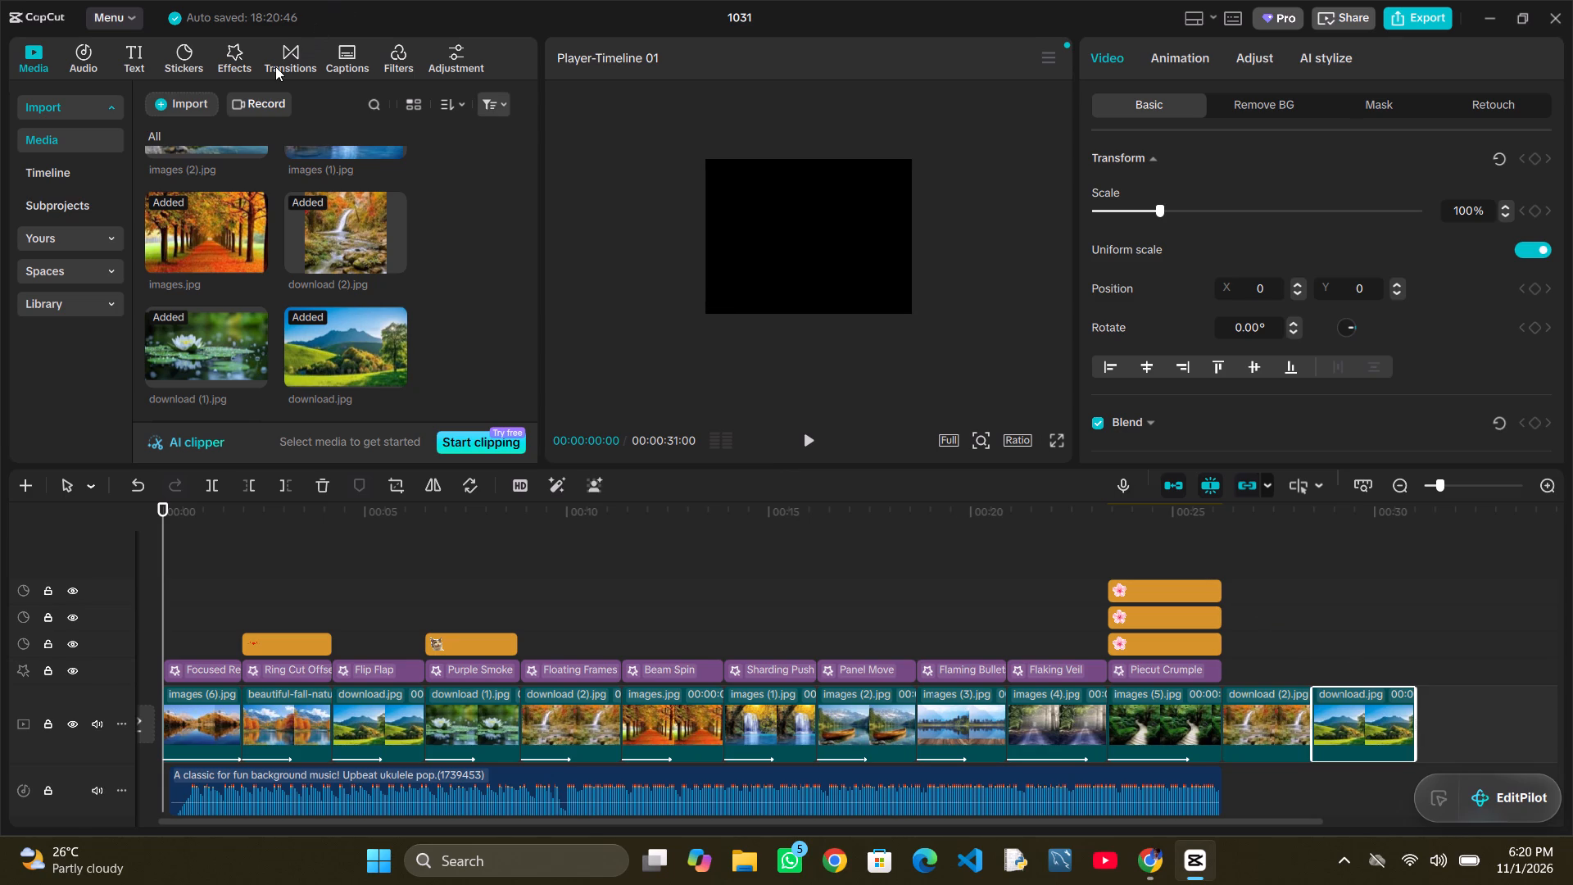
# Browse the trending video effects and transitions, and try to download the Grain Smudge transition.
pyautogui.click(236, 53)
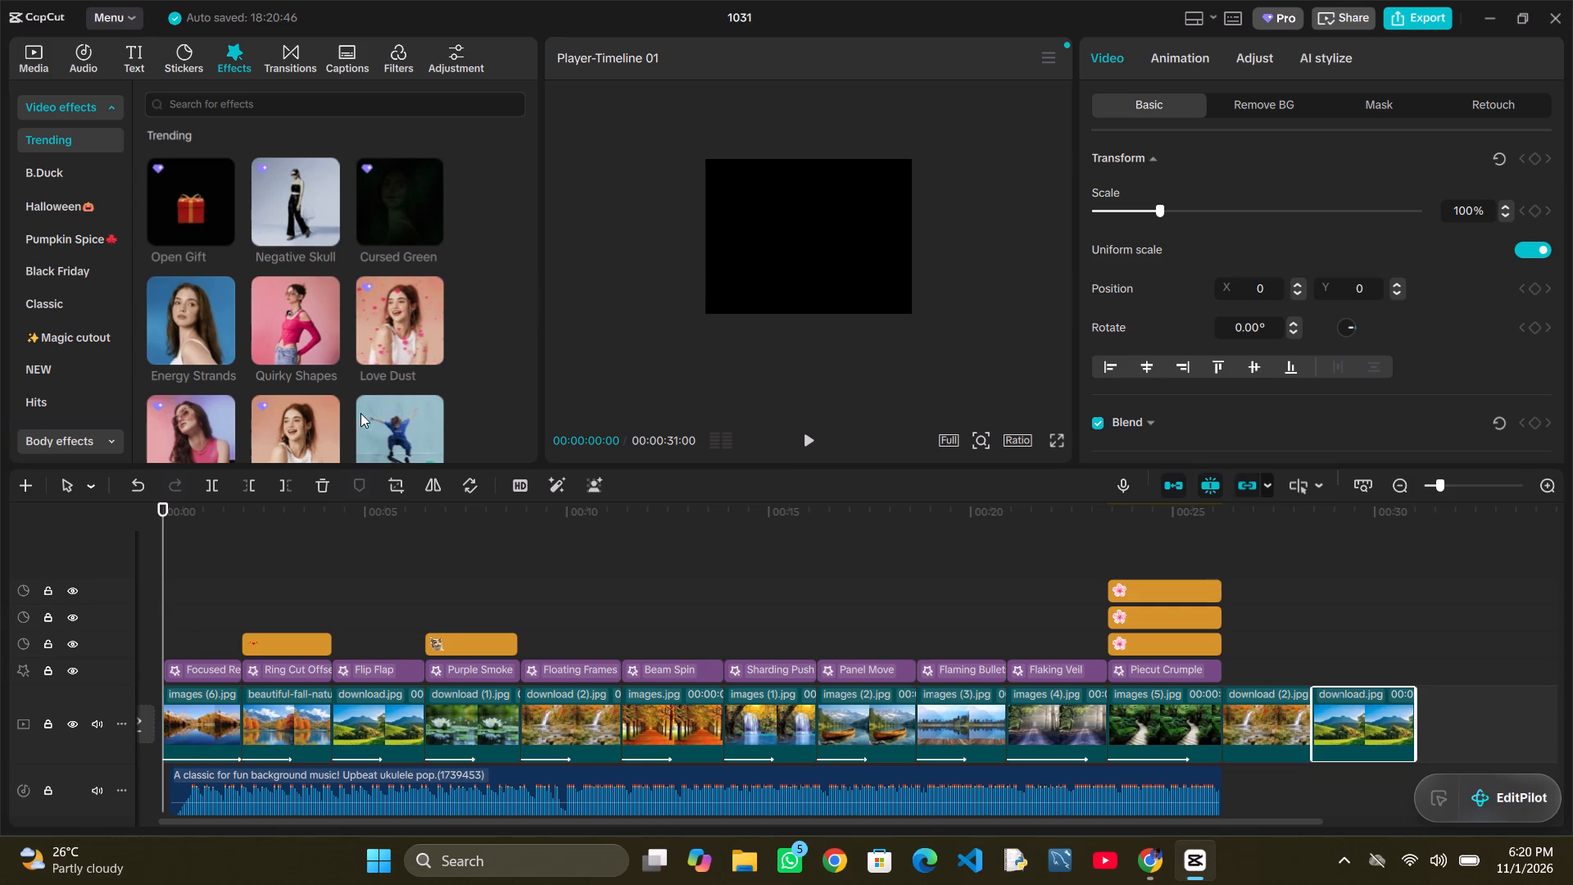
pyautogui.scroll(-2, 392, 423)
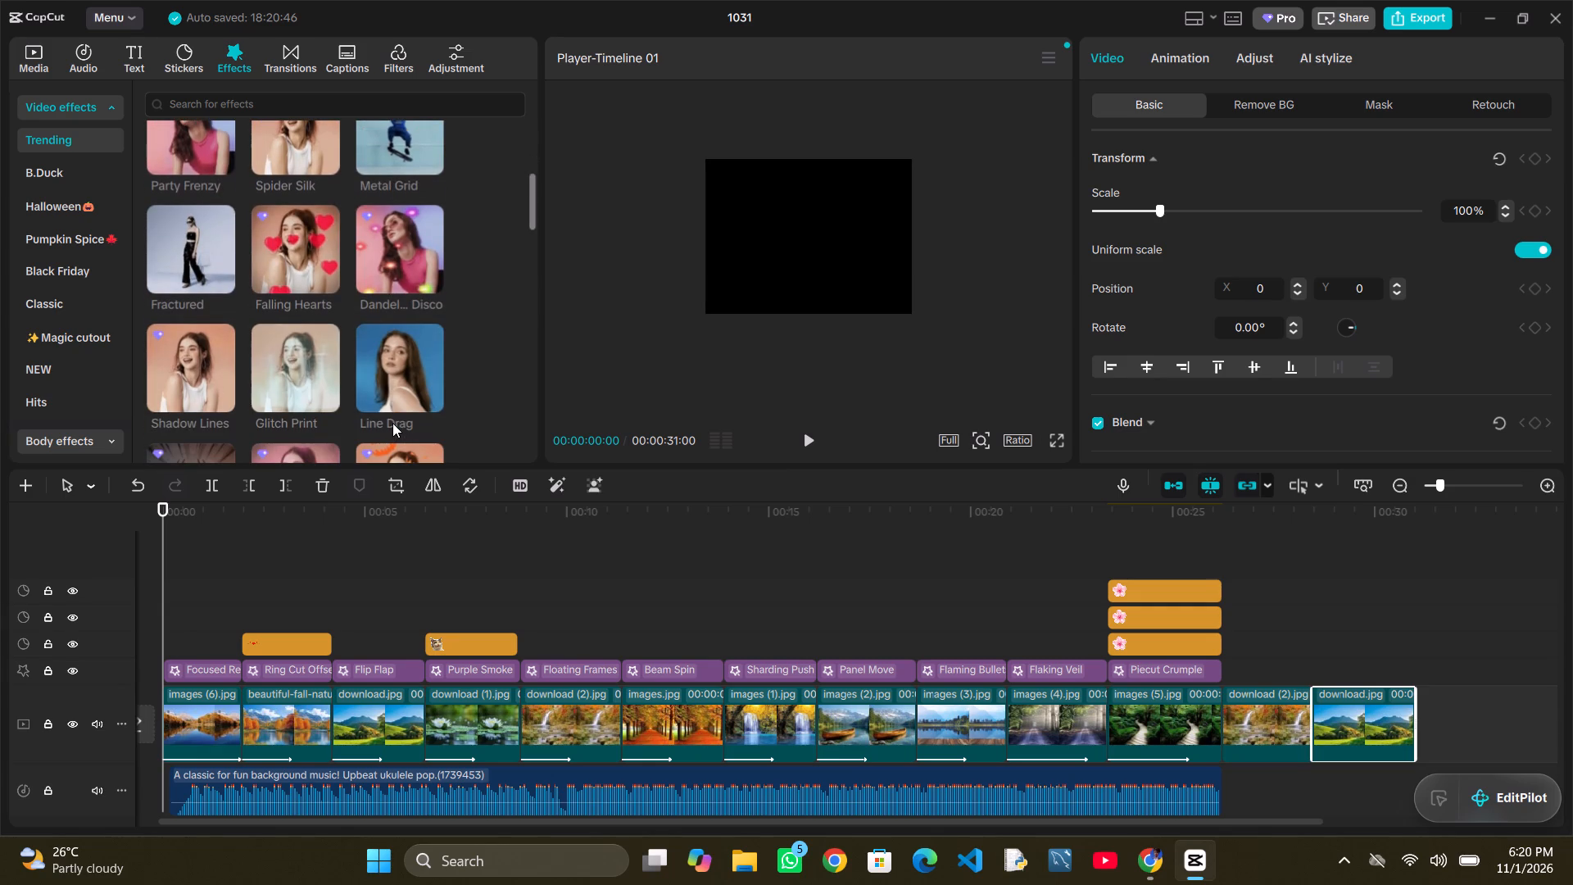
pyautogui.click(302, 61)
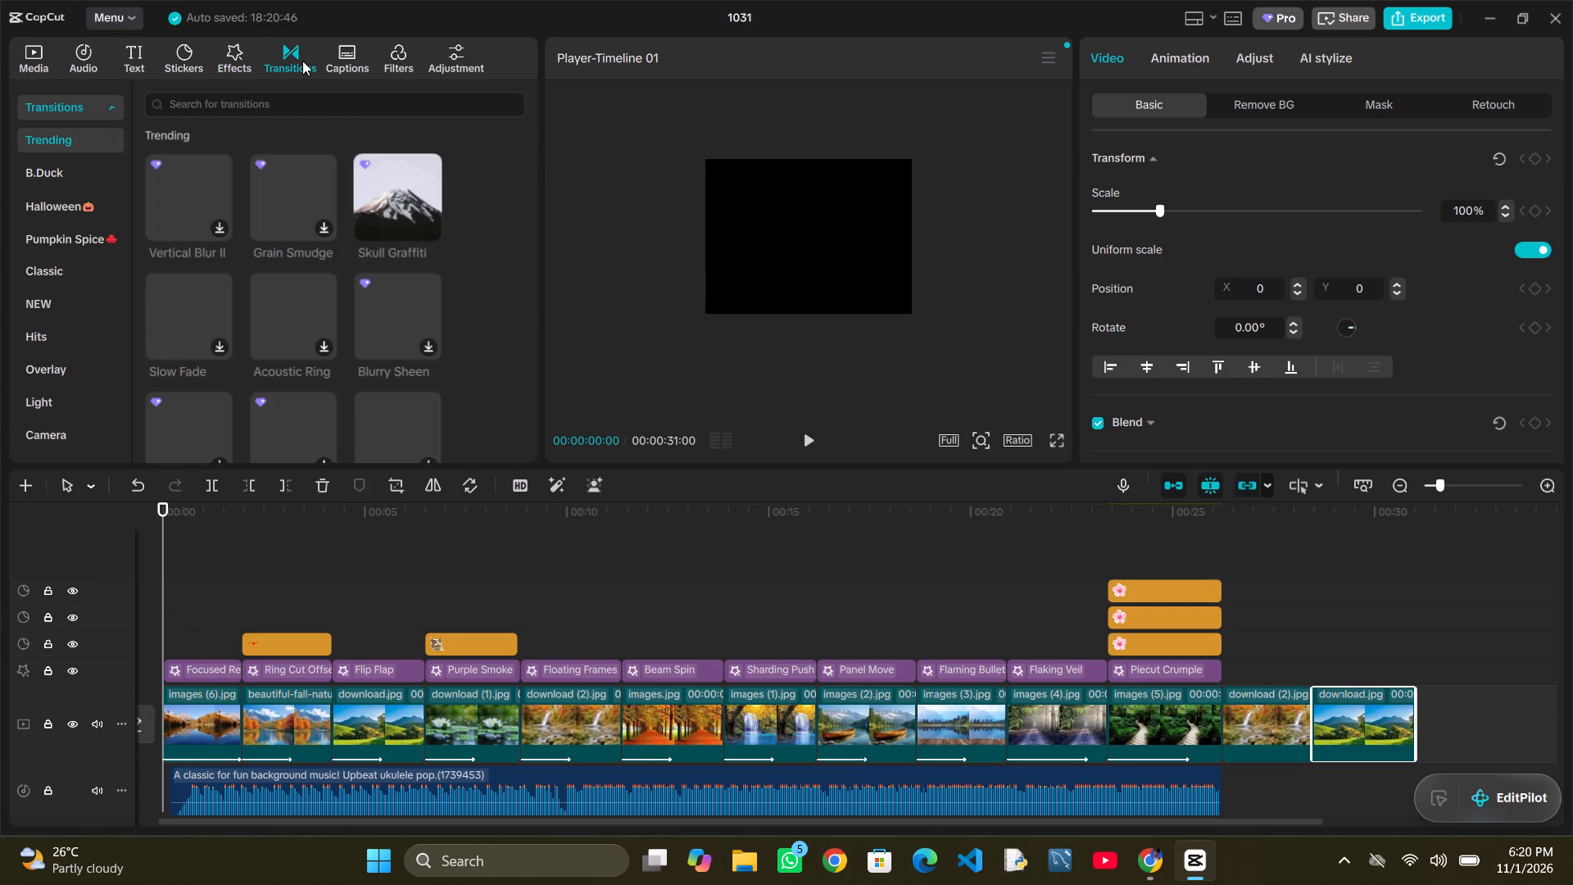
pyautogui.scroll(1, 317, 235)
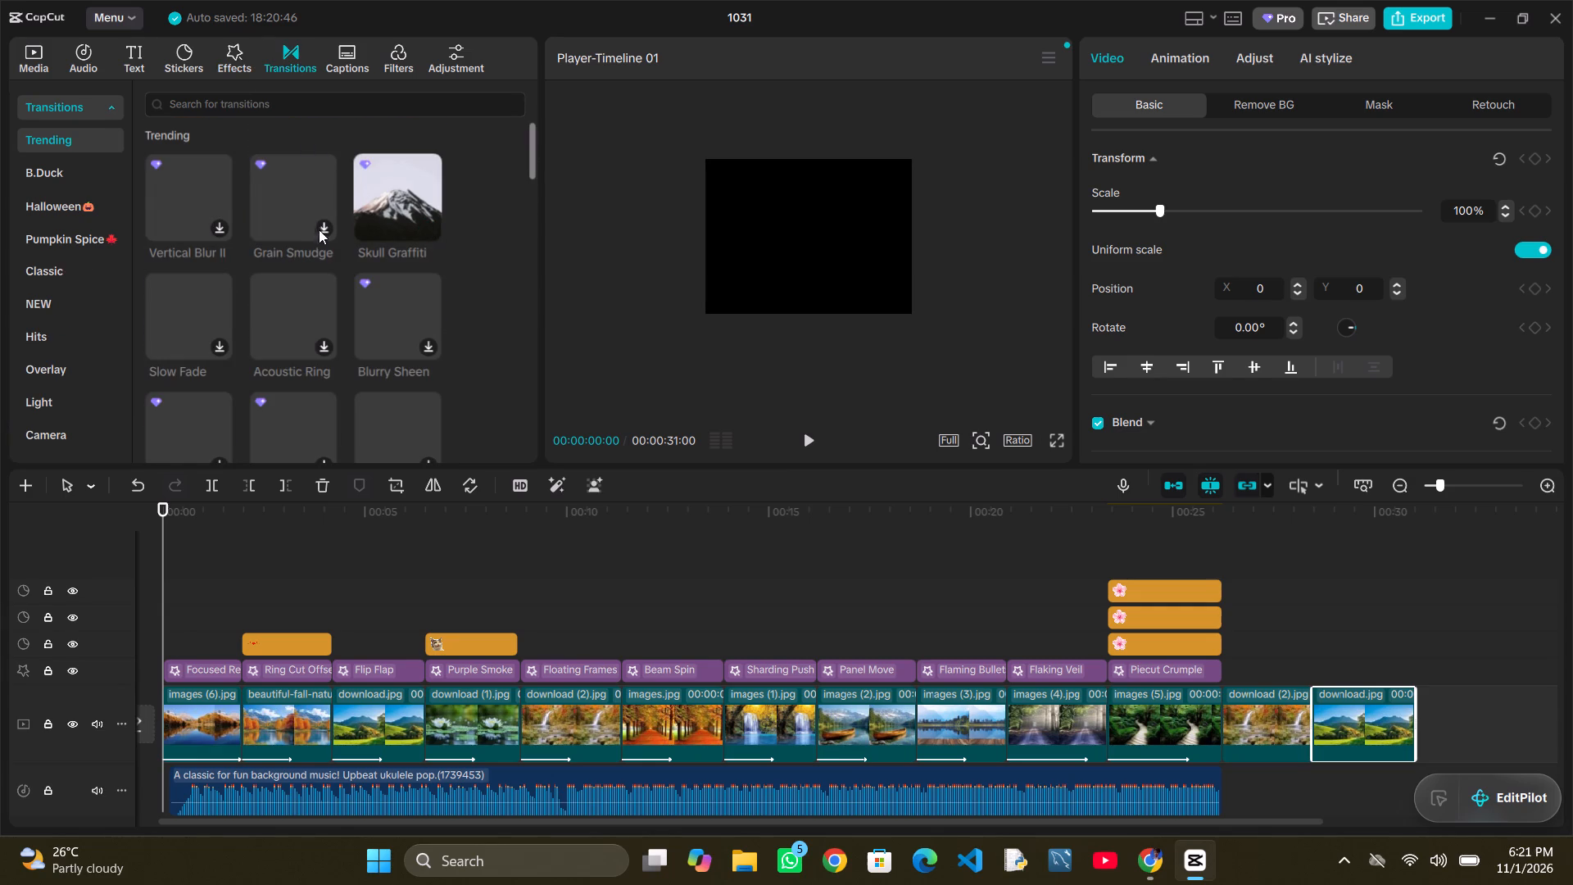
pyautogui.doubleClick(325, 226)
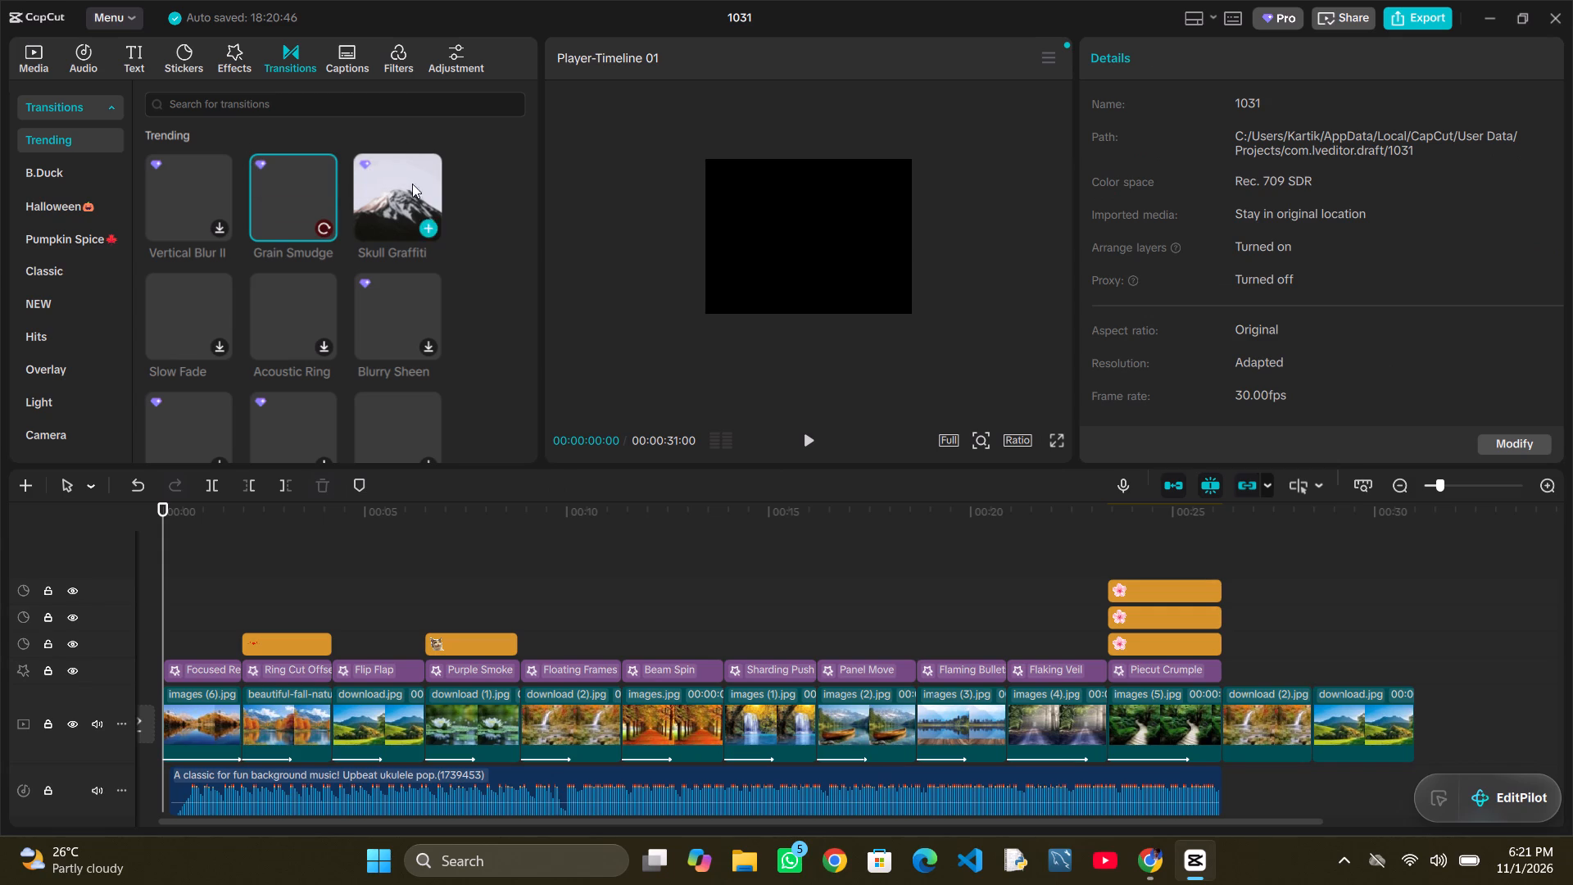
# Close the 1031 project and return to the desktop.
pyautogui.click(1558, 7)
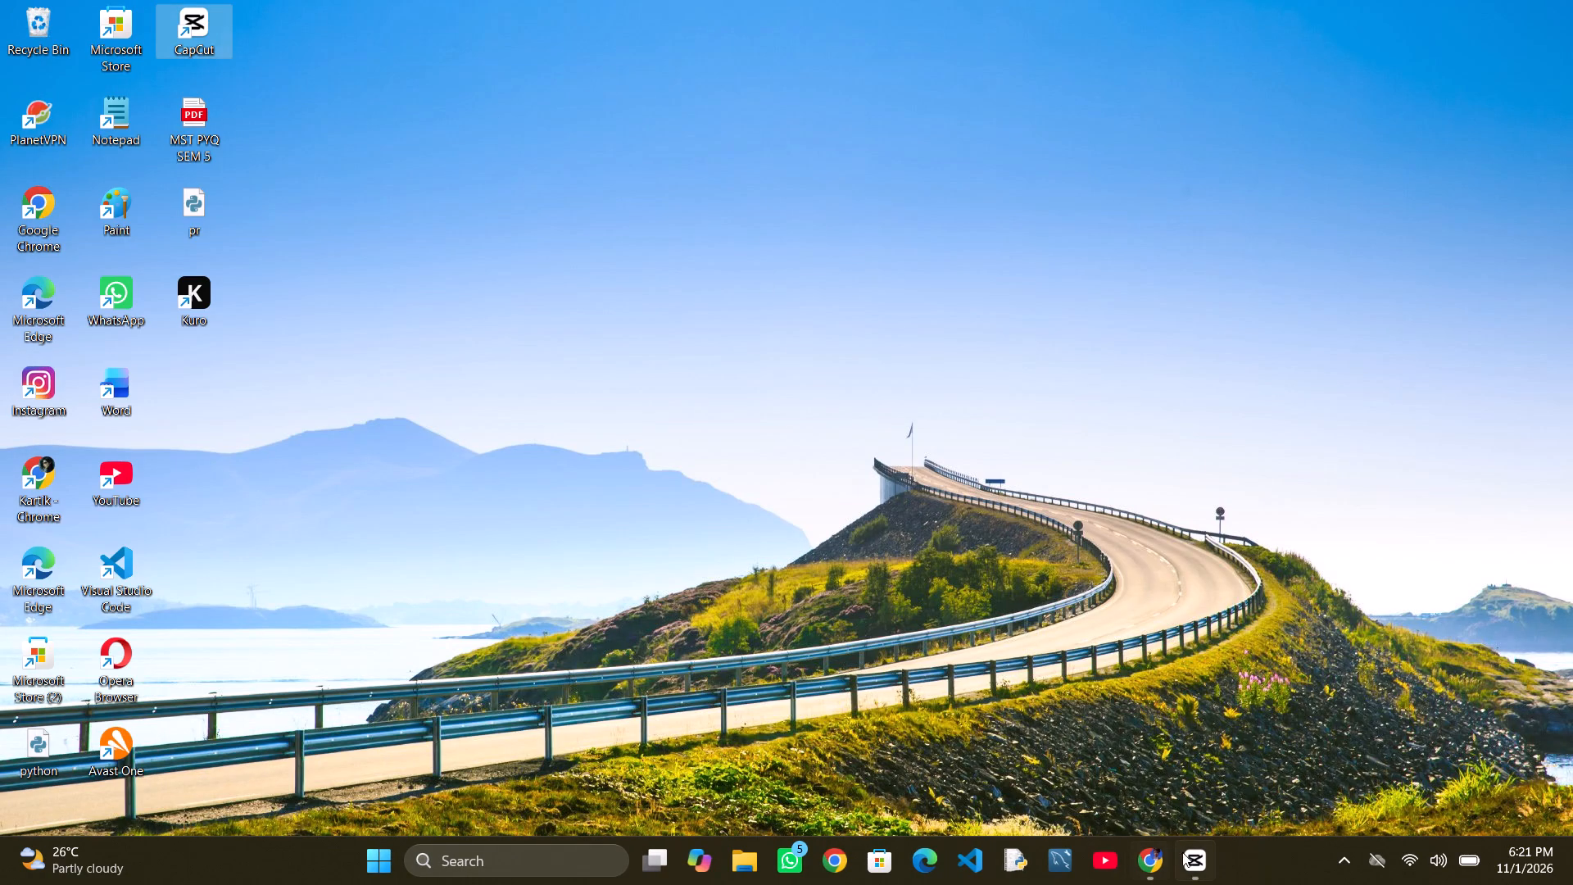
pyautogui.click(1280, 686)
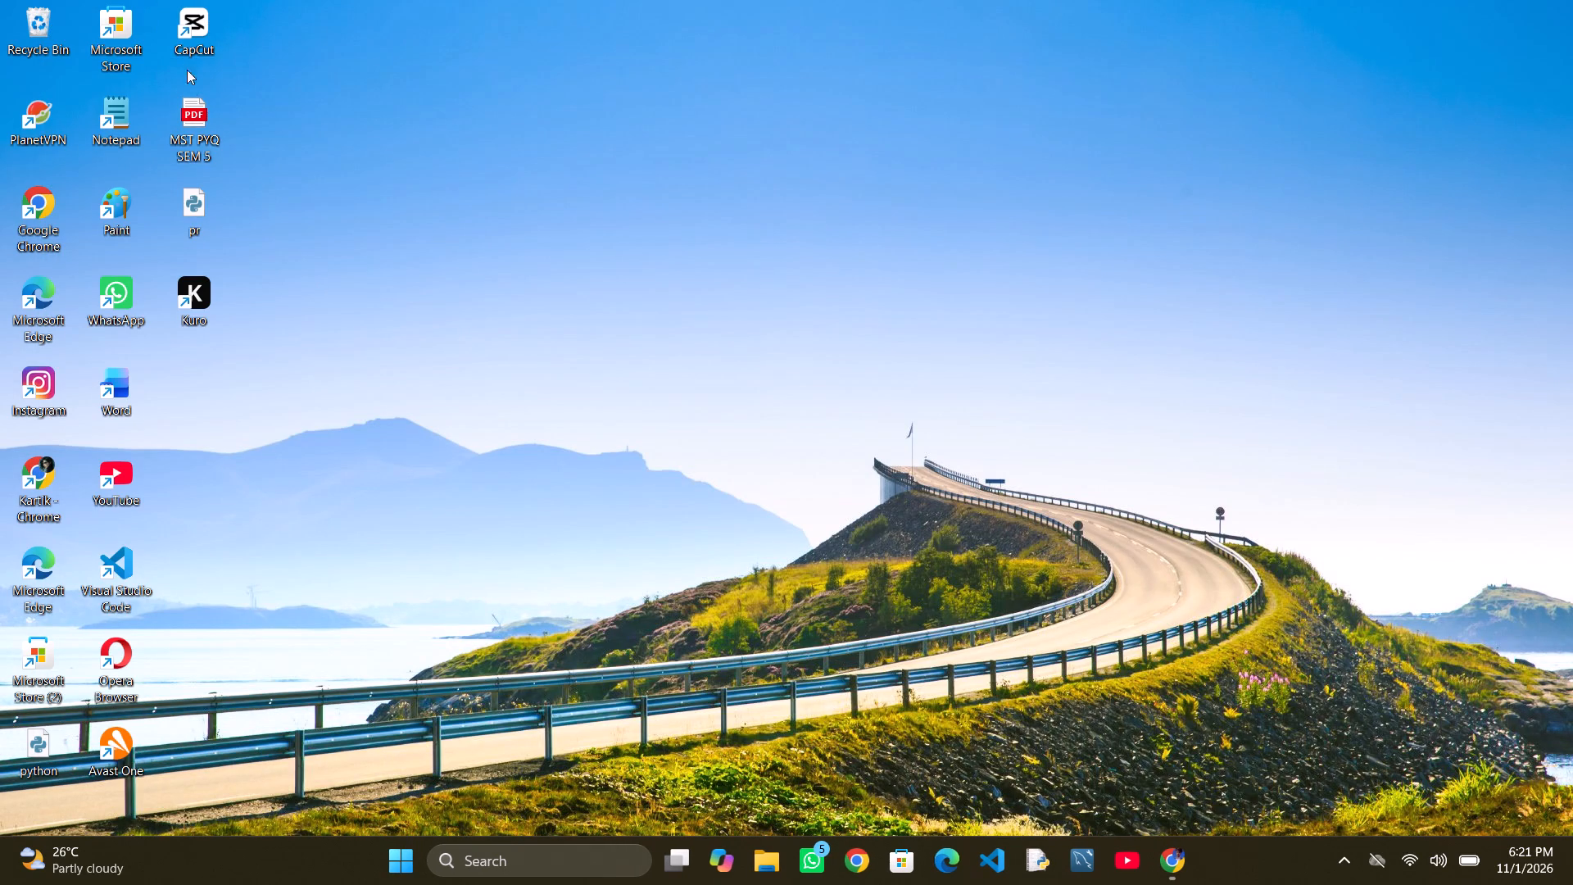
# Launch PlanetVPN, connect to the free Netherlands server, dismiss the premium offer, and close the VPN window with the connection left on.
pyautogui.click(48, 106)
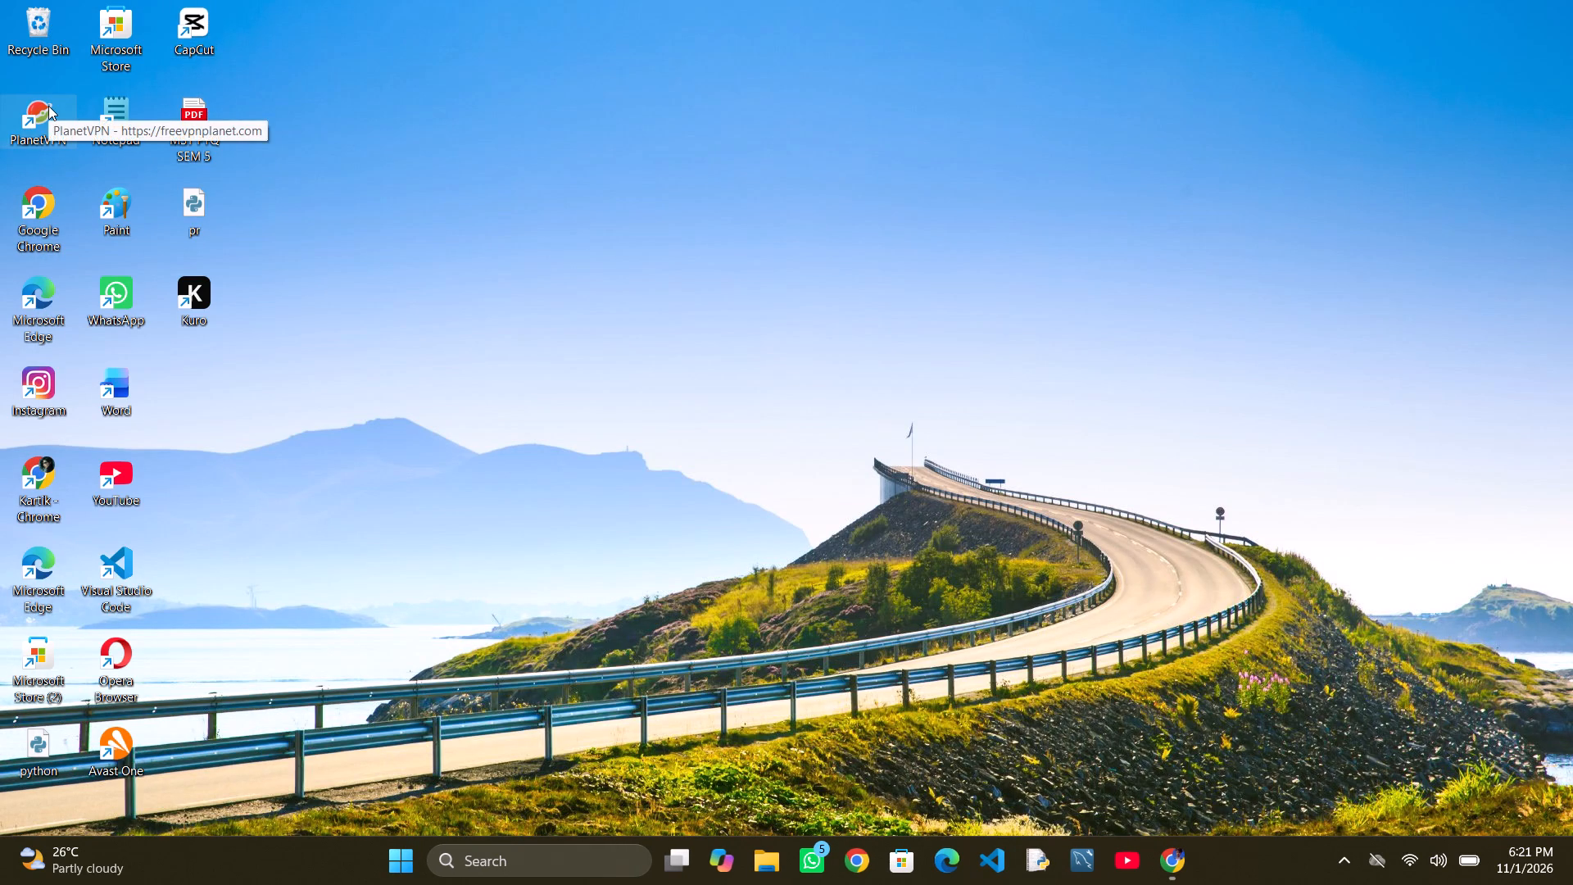
pyautogui.doubleClick(48, 106)
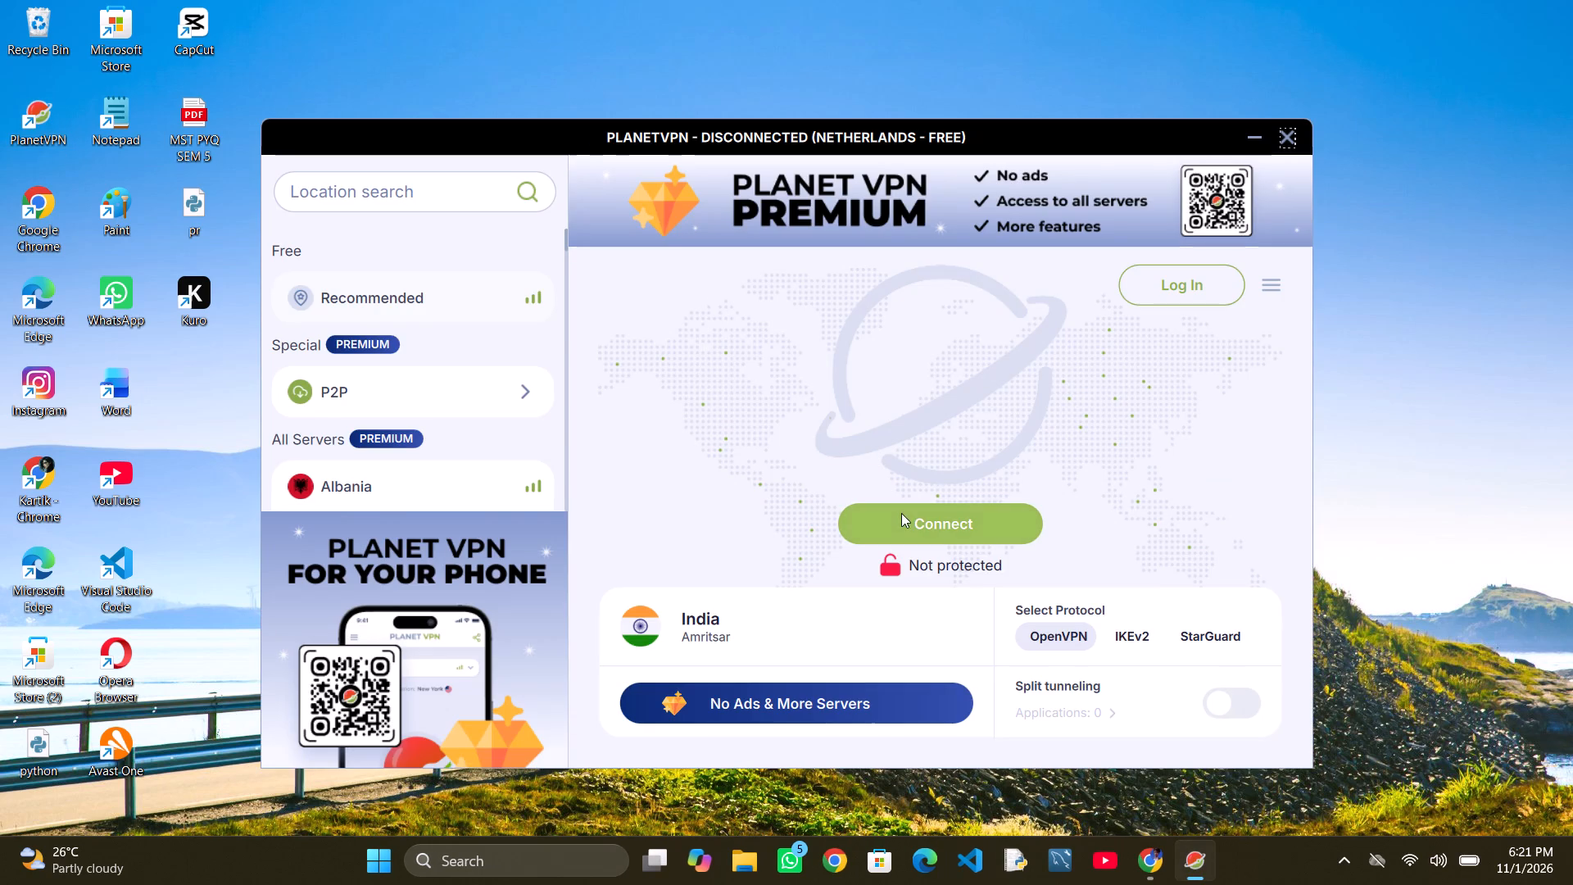
pyautogui.click(901, 513)
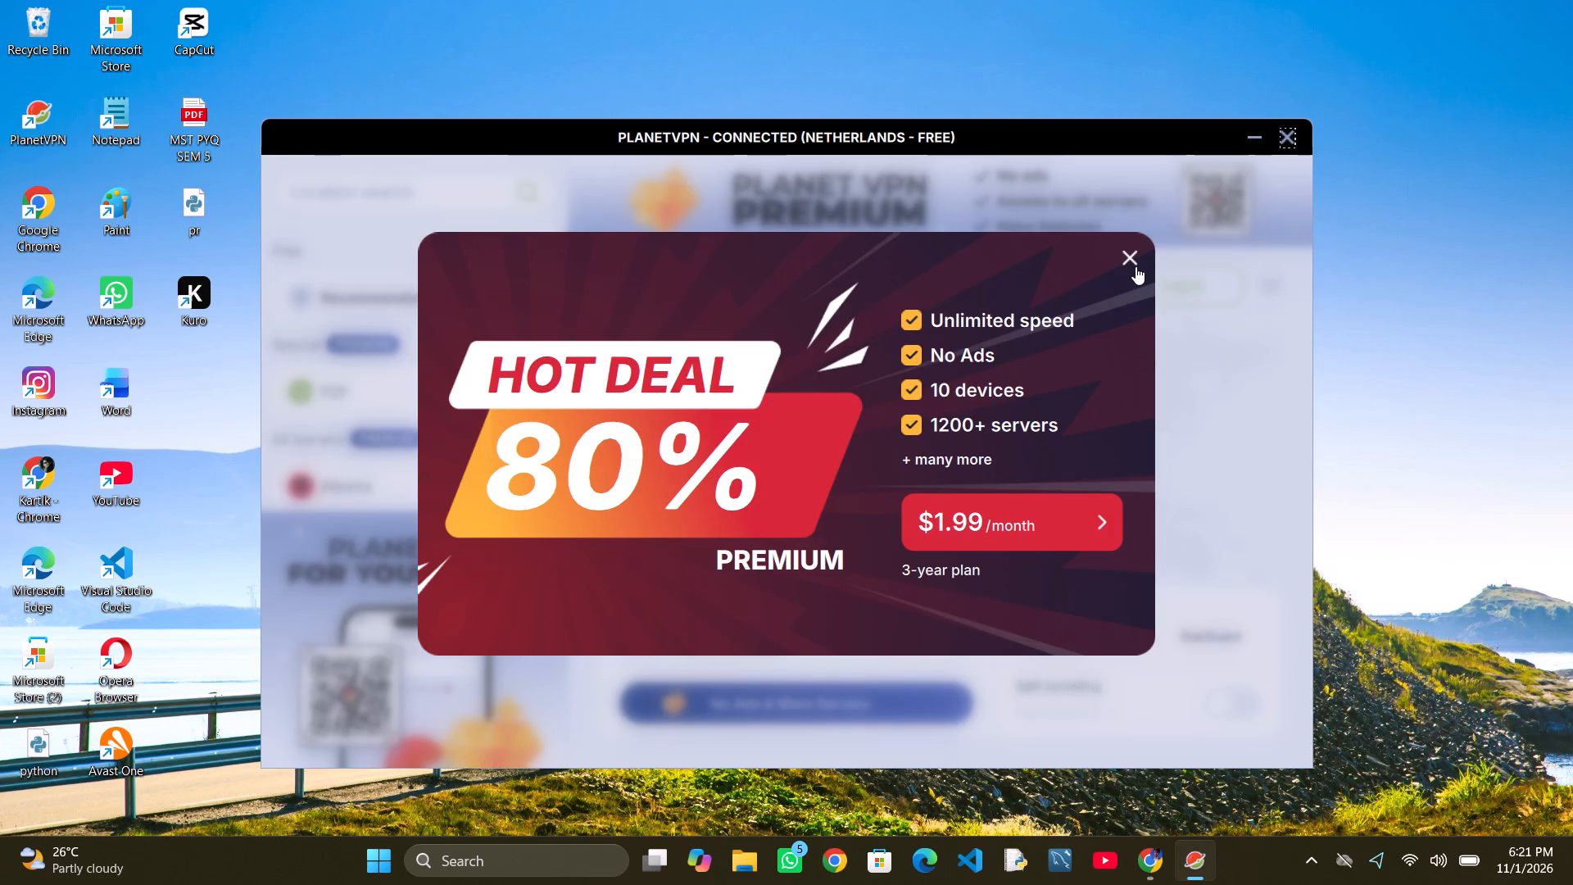
pyautogui.click(1136, 265)
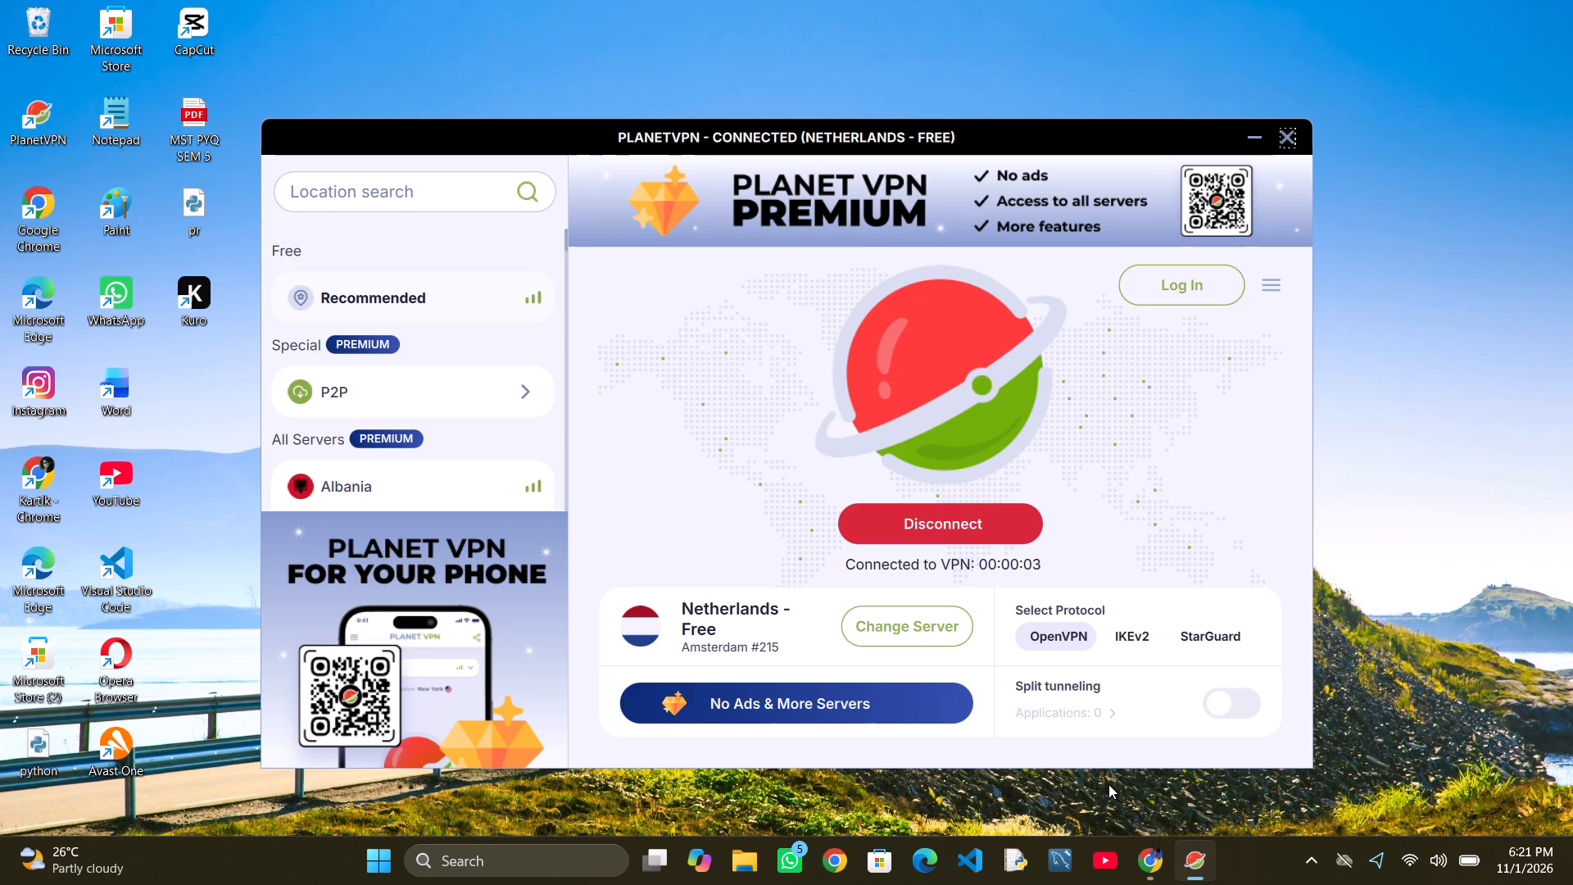
pyautogui.click(1288, 145)
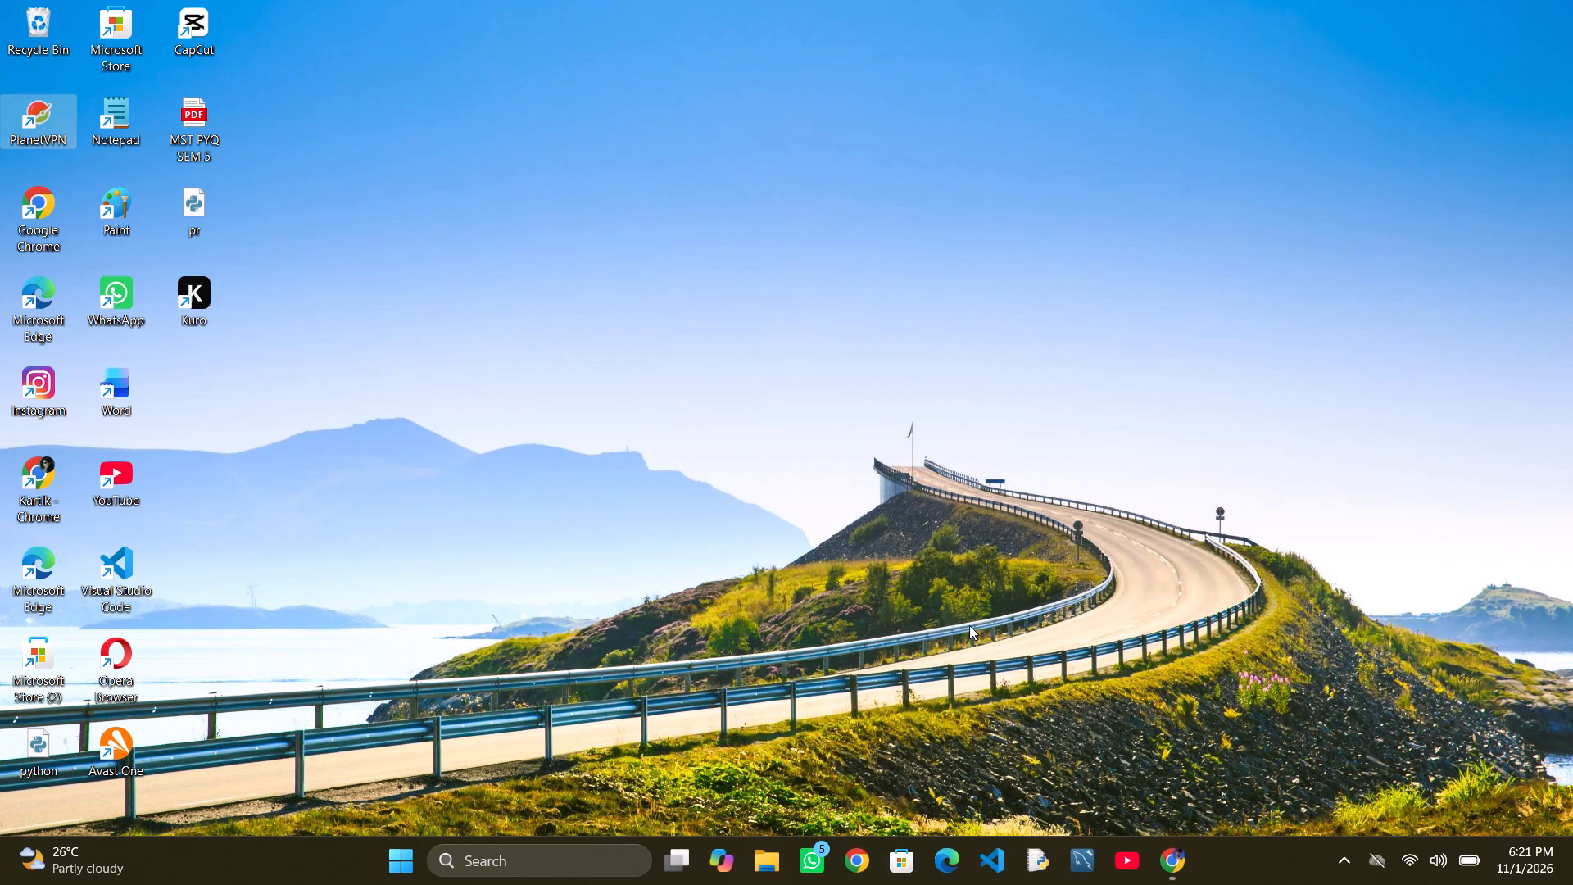
pyautogui.click(1349, 868)
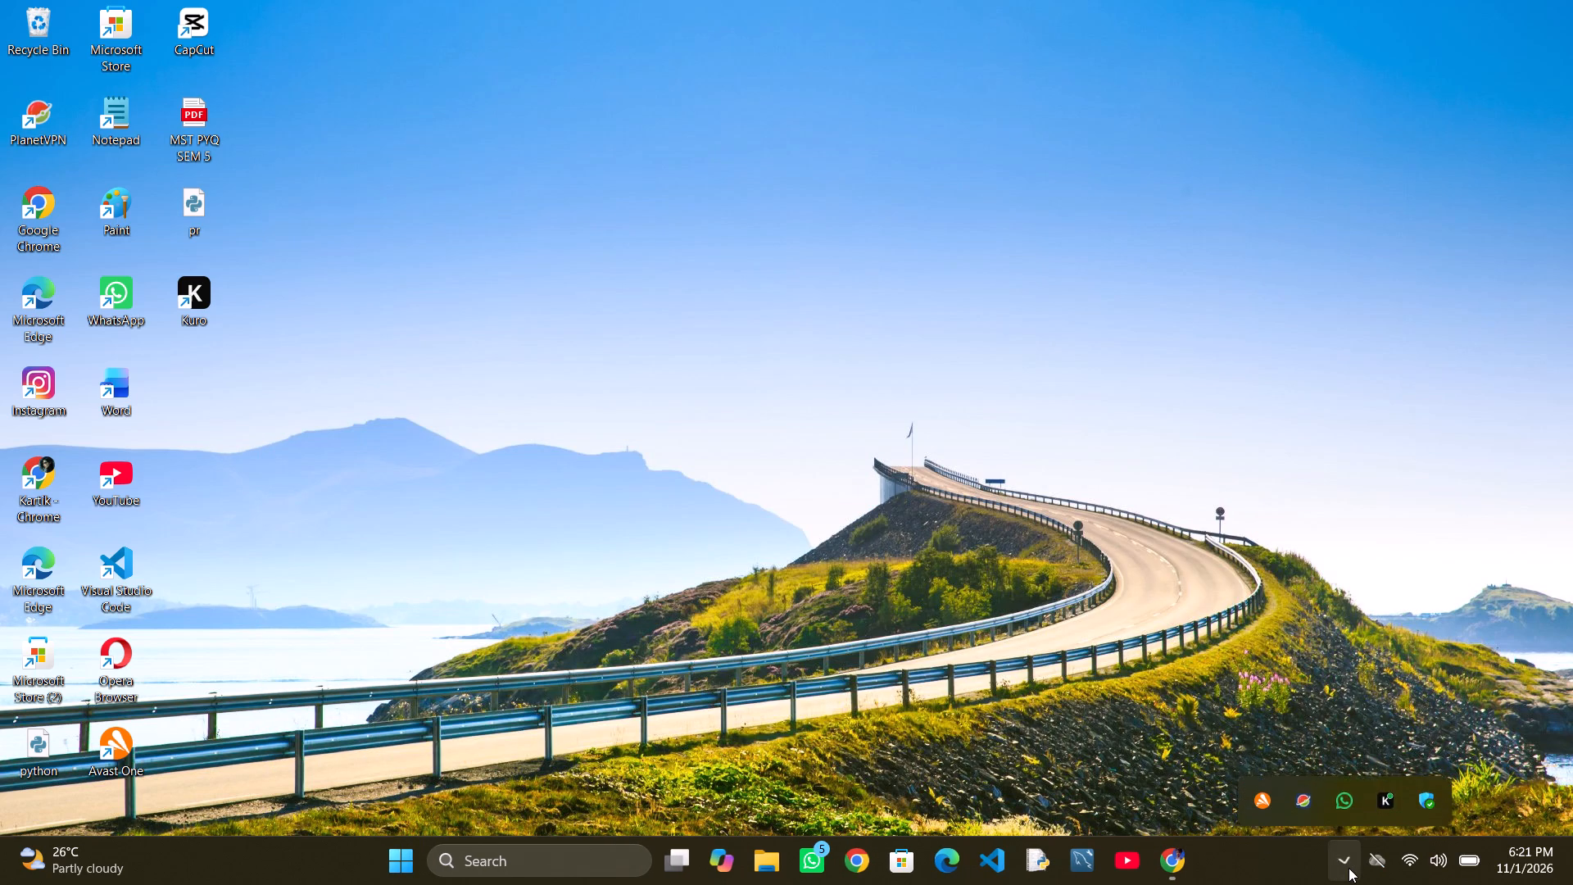
pyautogui.click(1303, 792)
pyautogui.click(1401, 129)
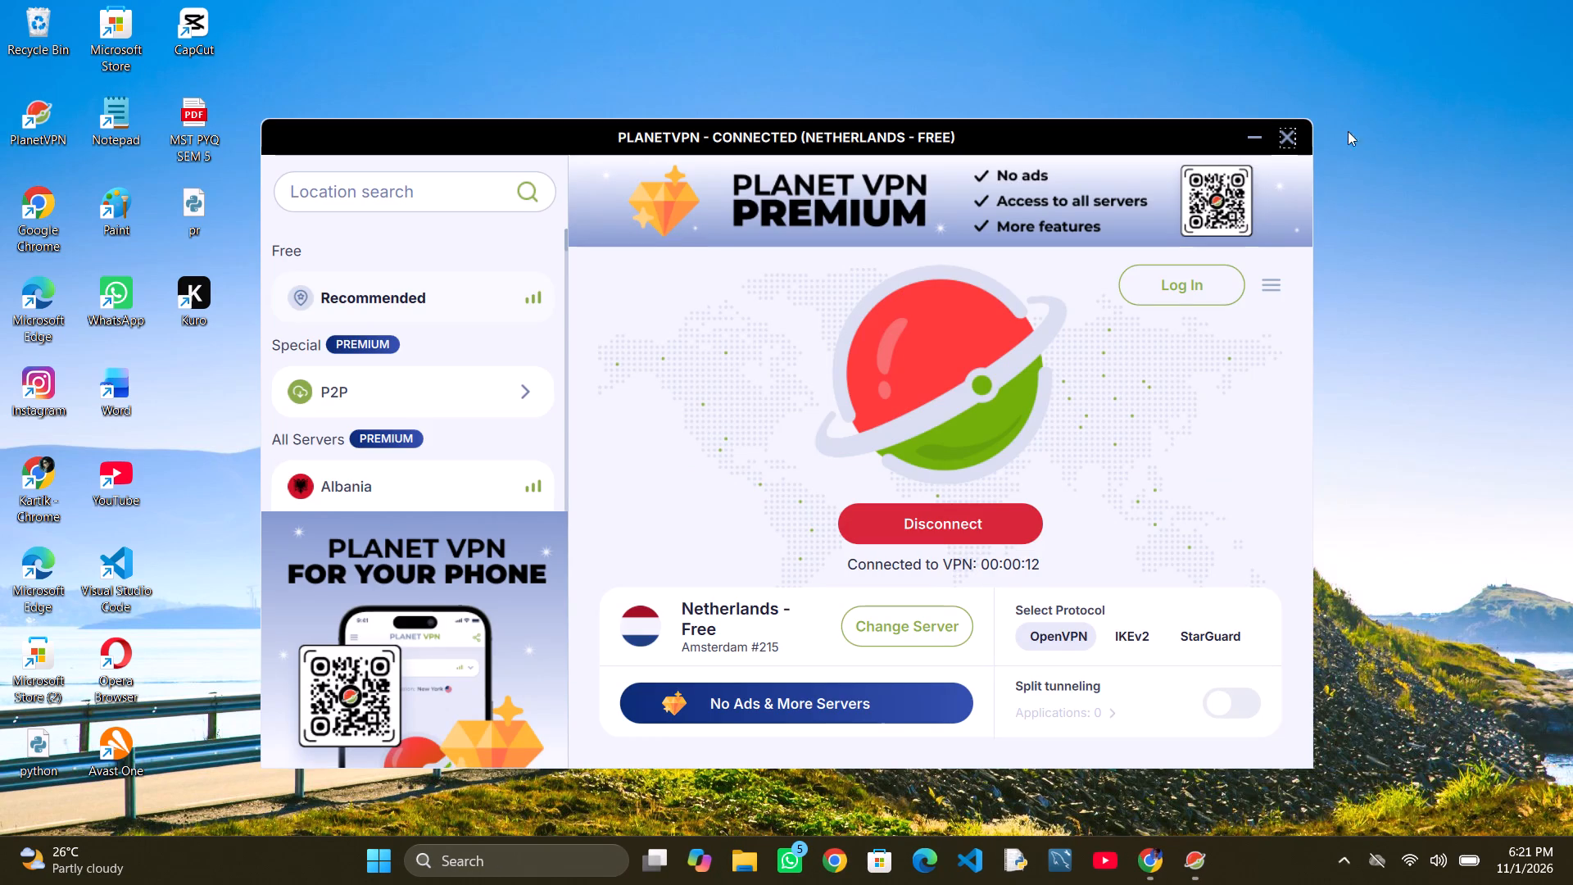
pyautogui.click(1297, 138)
pyautogui.click(1285, 135)
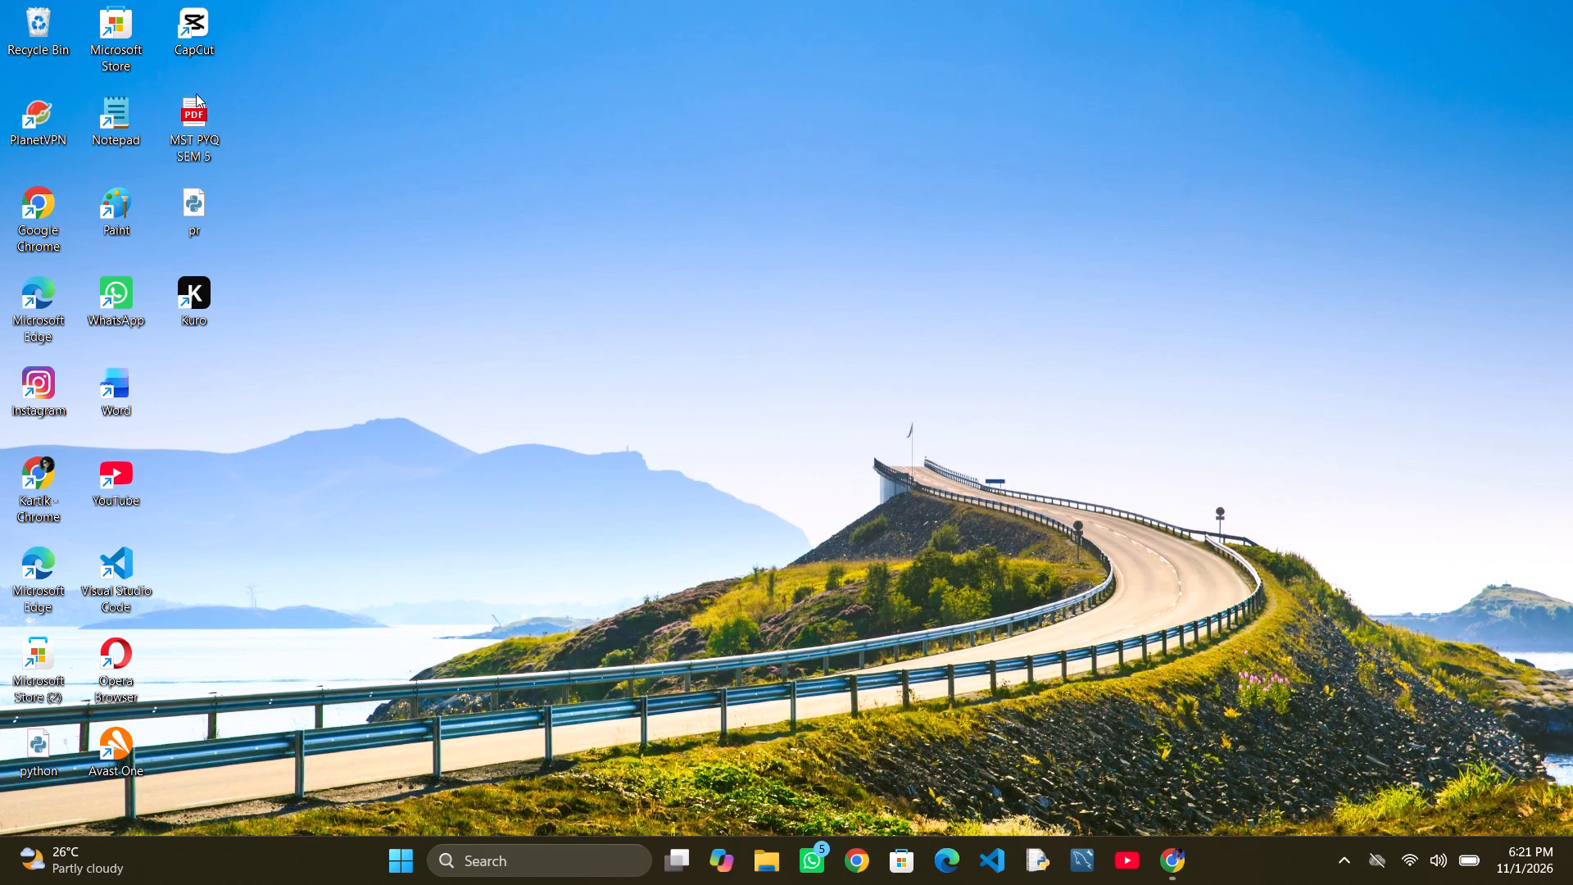
# Start CapCut, skip the environment test, and open project 1031.
pyautogui.doubleClick(188, 34)
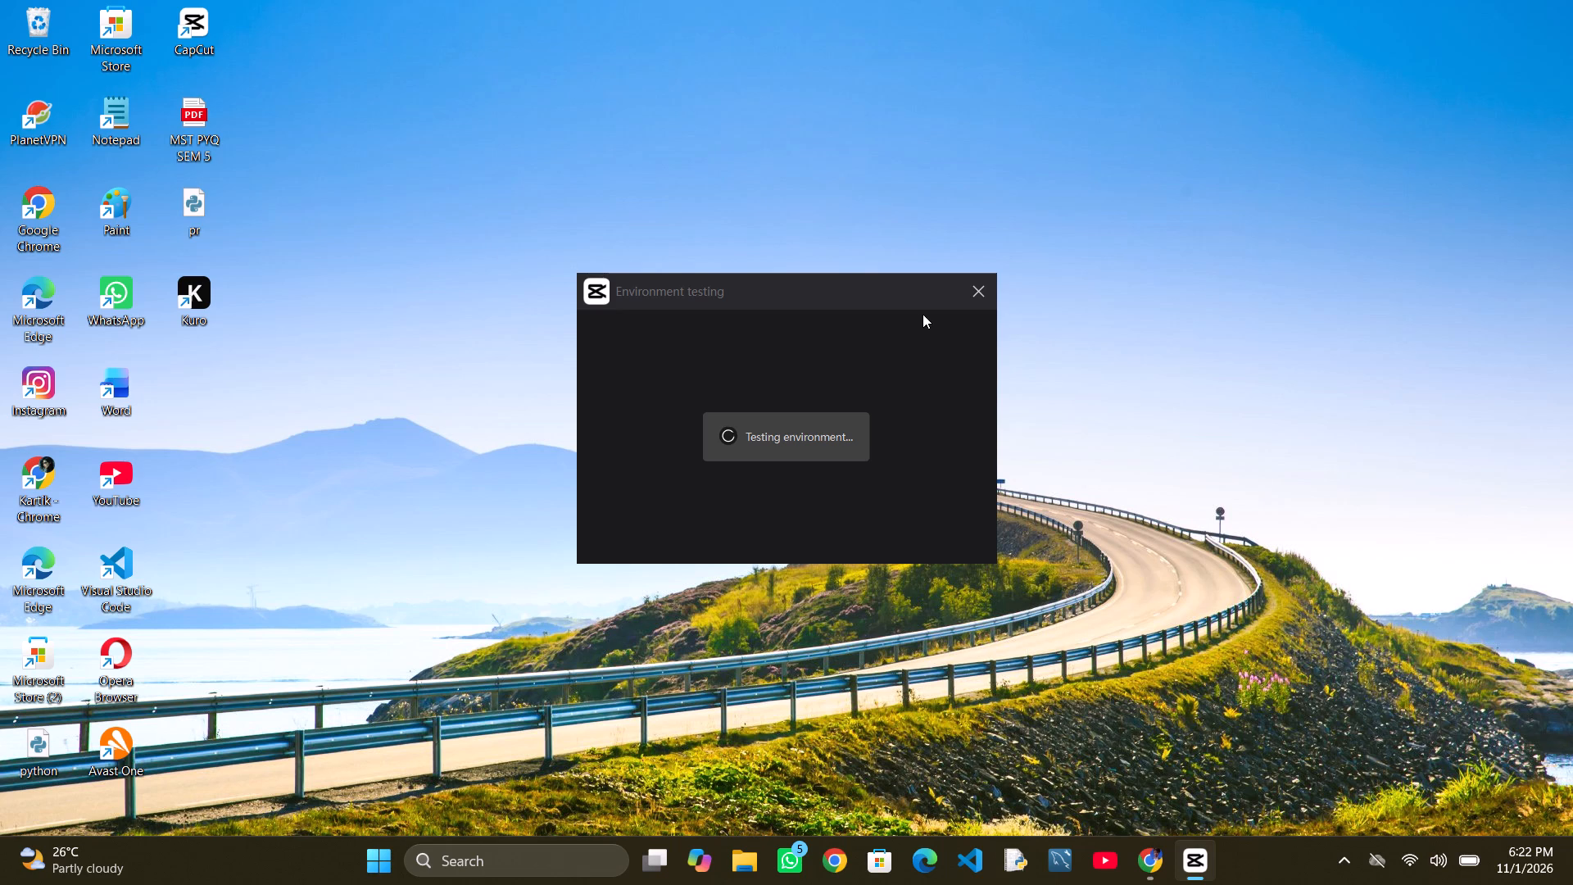
pyautogui.click(988, 298)
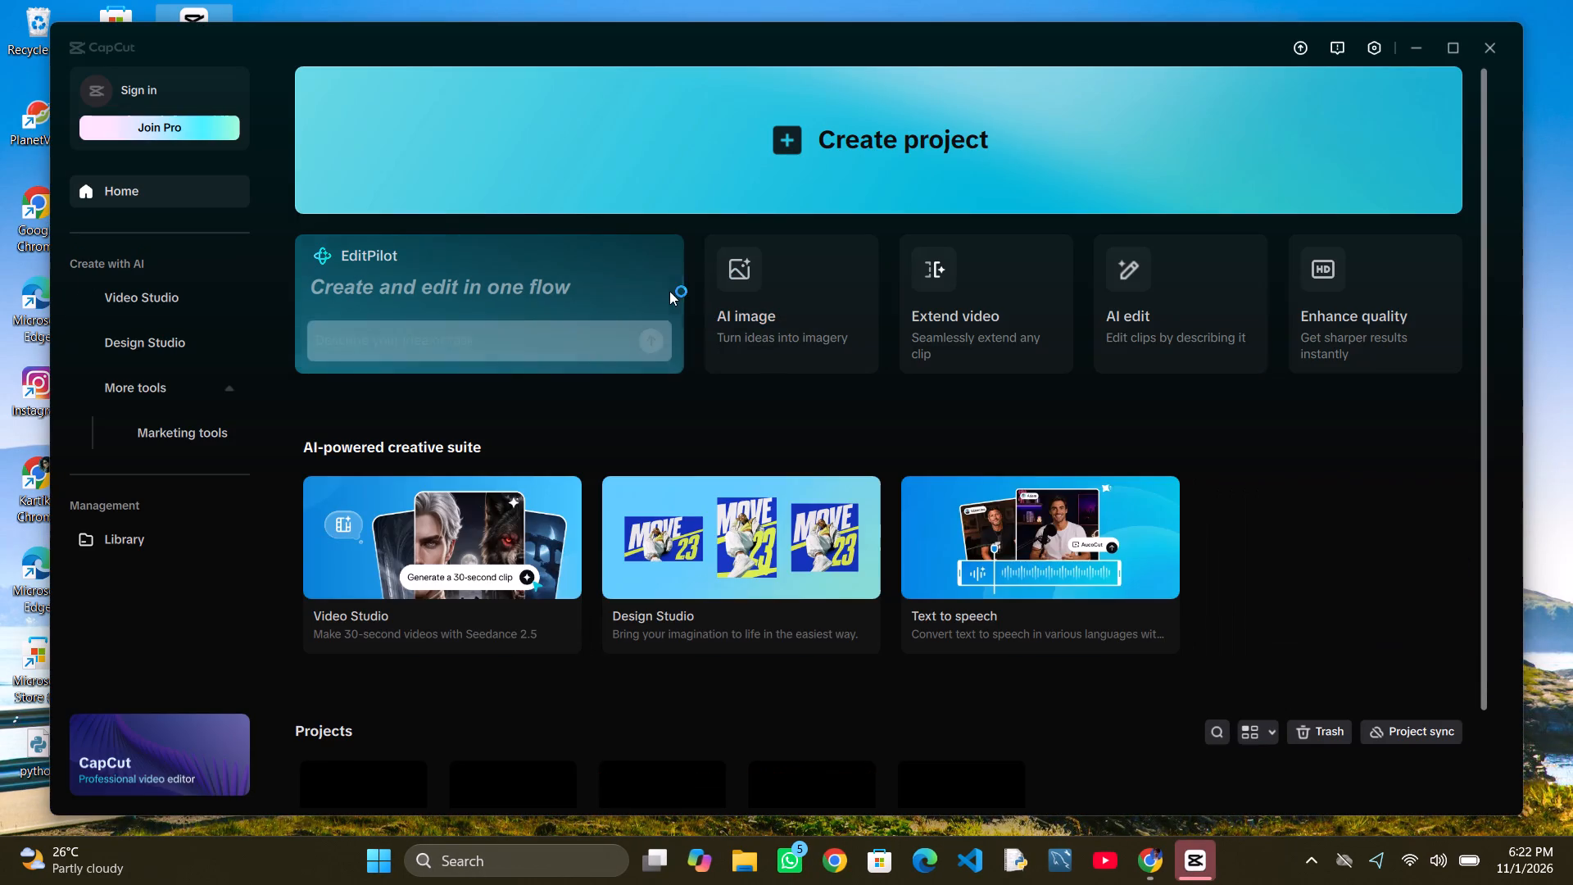
pyautogui.scroll(-7, 554, 557)
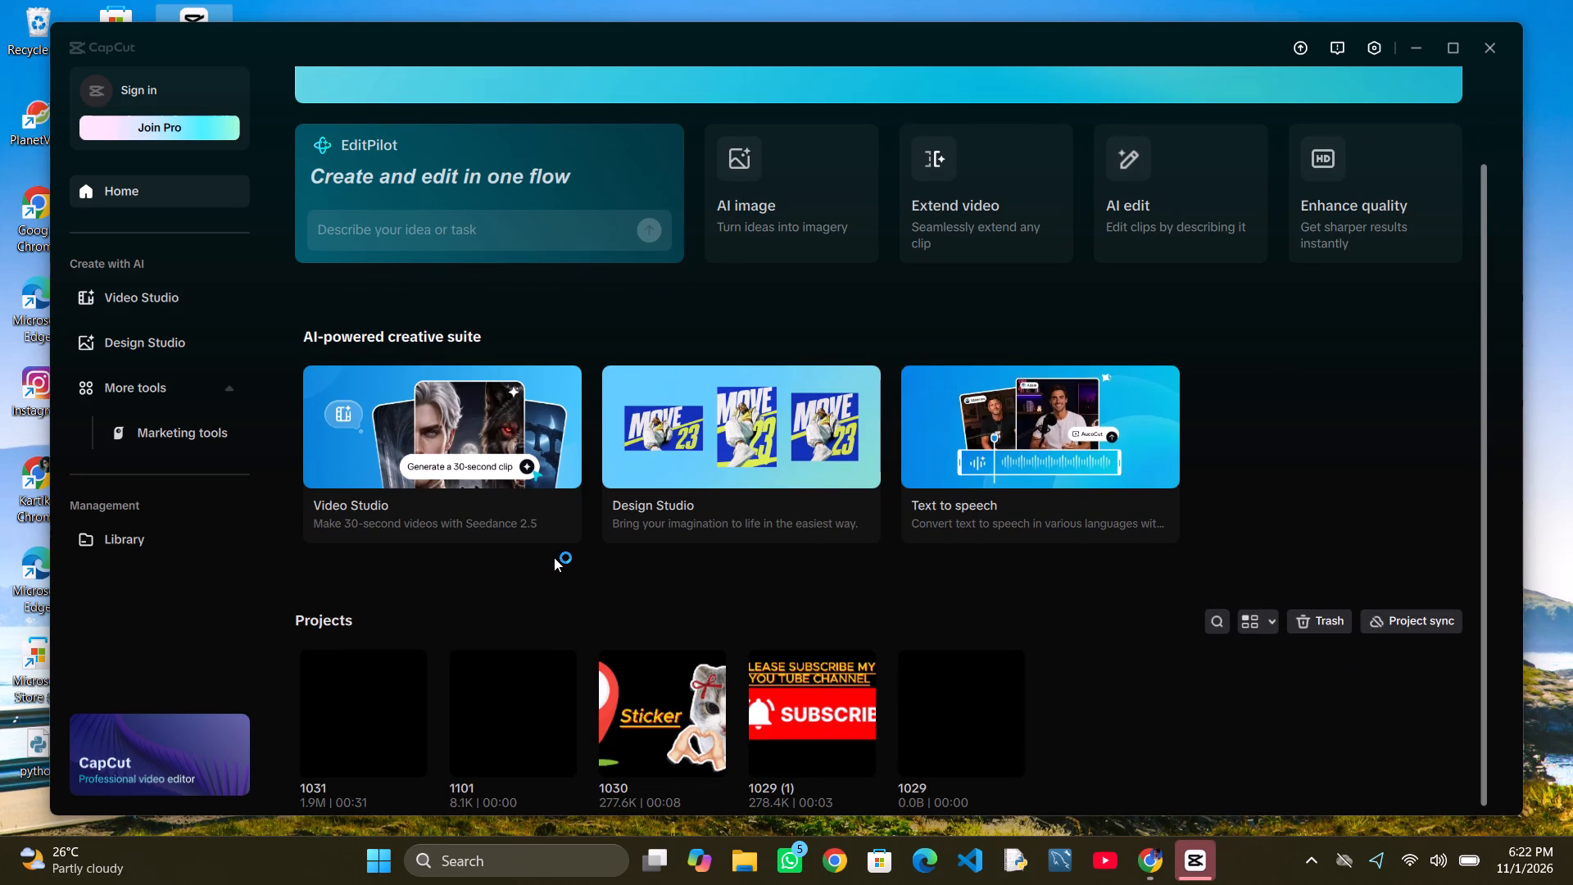
pyautogui.doubleClick(336, 710)
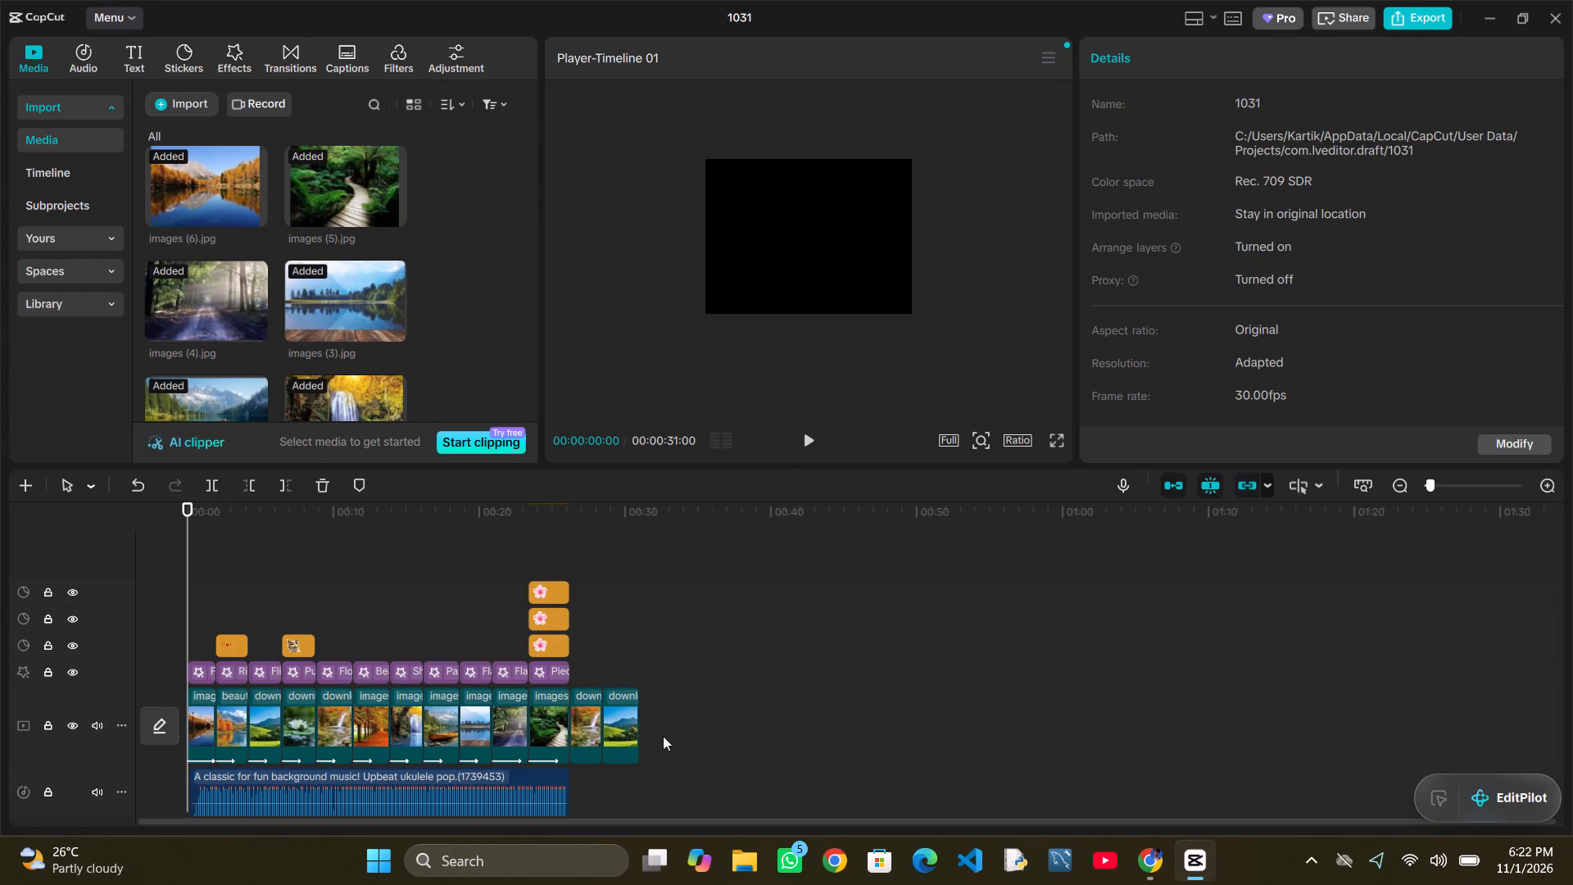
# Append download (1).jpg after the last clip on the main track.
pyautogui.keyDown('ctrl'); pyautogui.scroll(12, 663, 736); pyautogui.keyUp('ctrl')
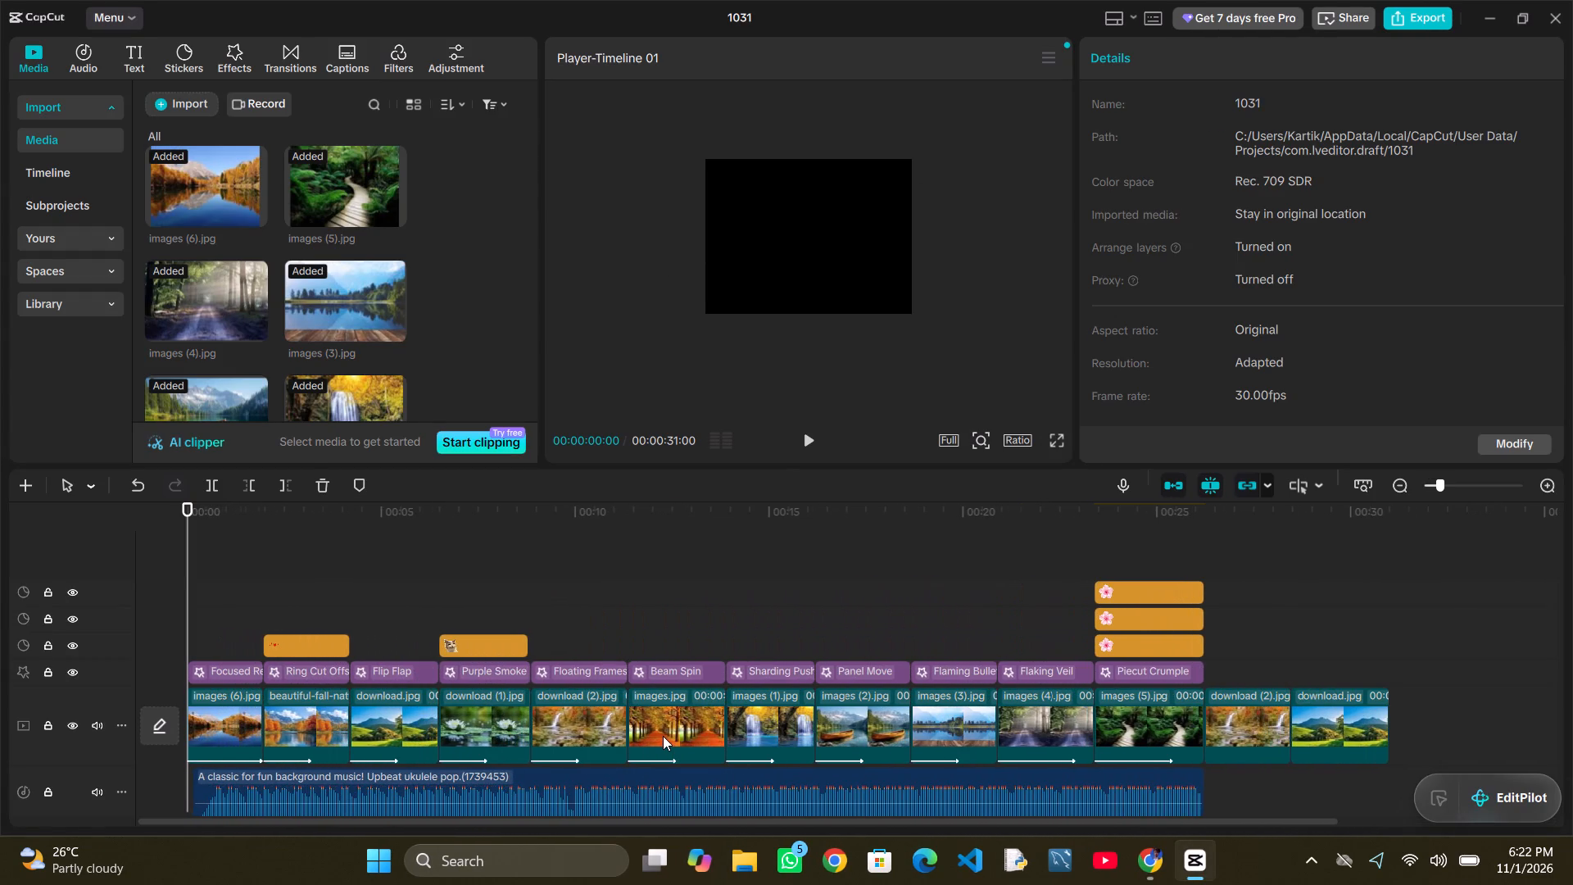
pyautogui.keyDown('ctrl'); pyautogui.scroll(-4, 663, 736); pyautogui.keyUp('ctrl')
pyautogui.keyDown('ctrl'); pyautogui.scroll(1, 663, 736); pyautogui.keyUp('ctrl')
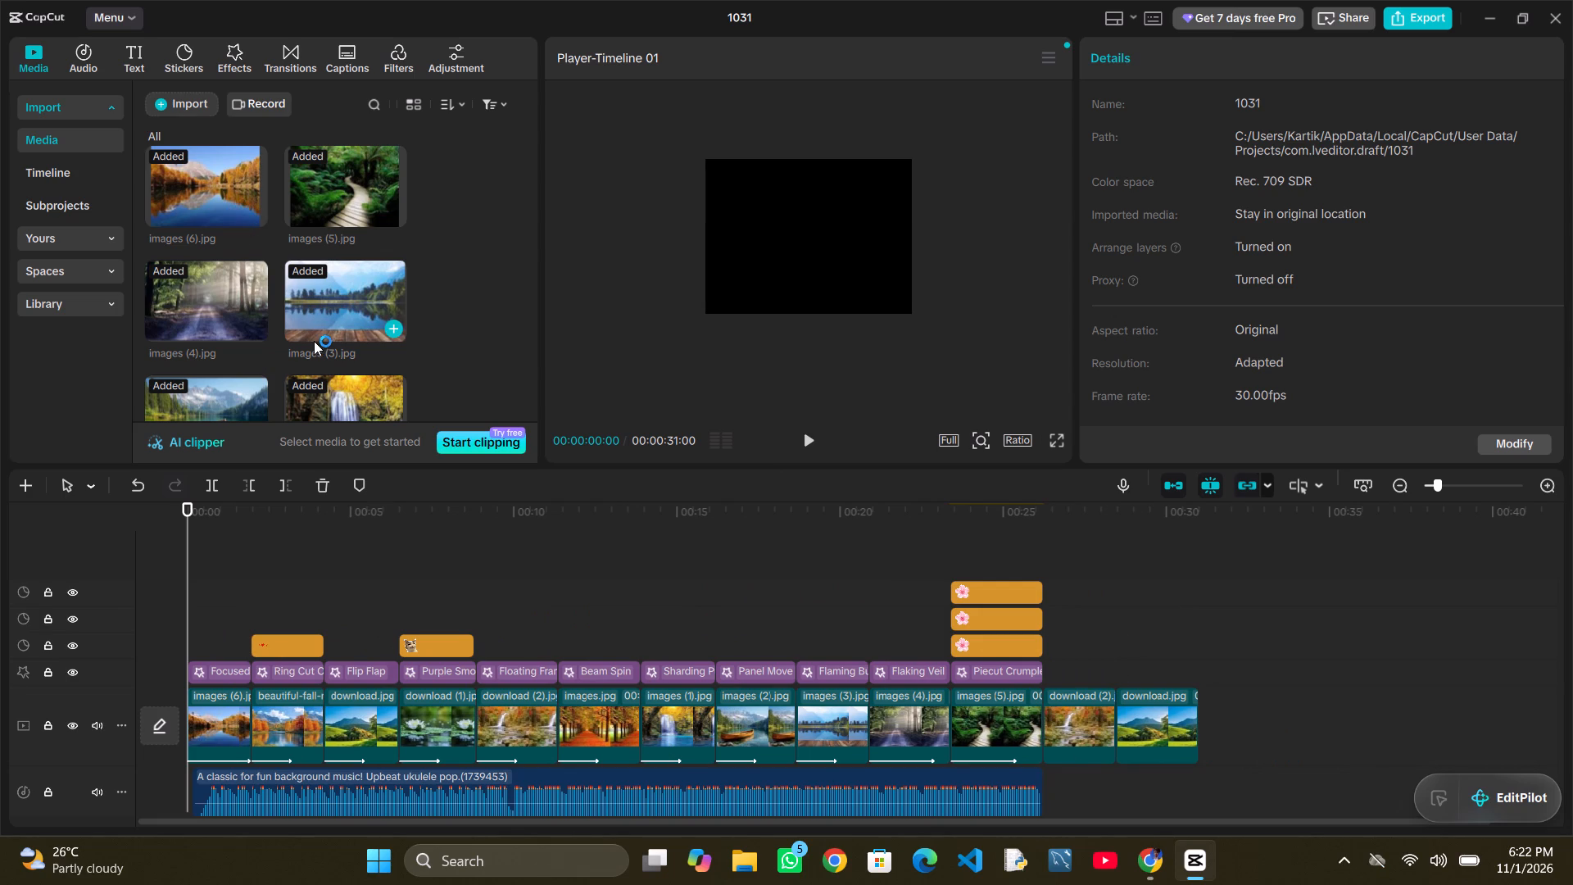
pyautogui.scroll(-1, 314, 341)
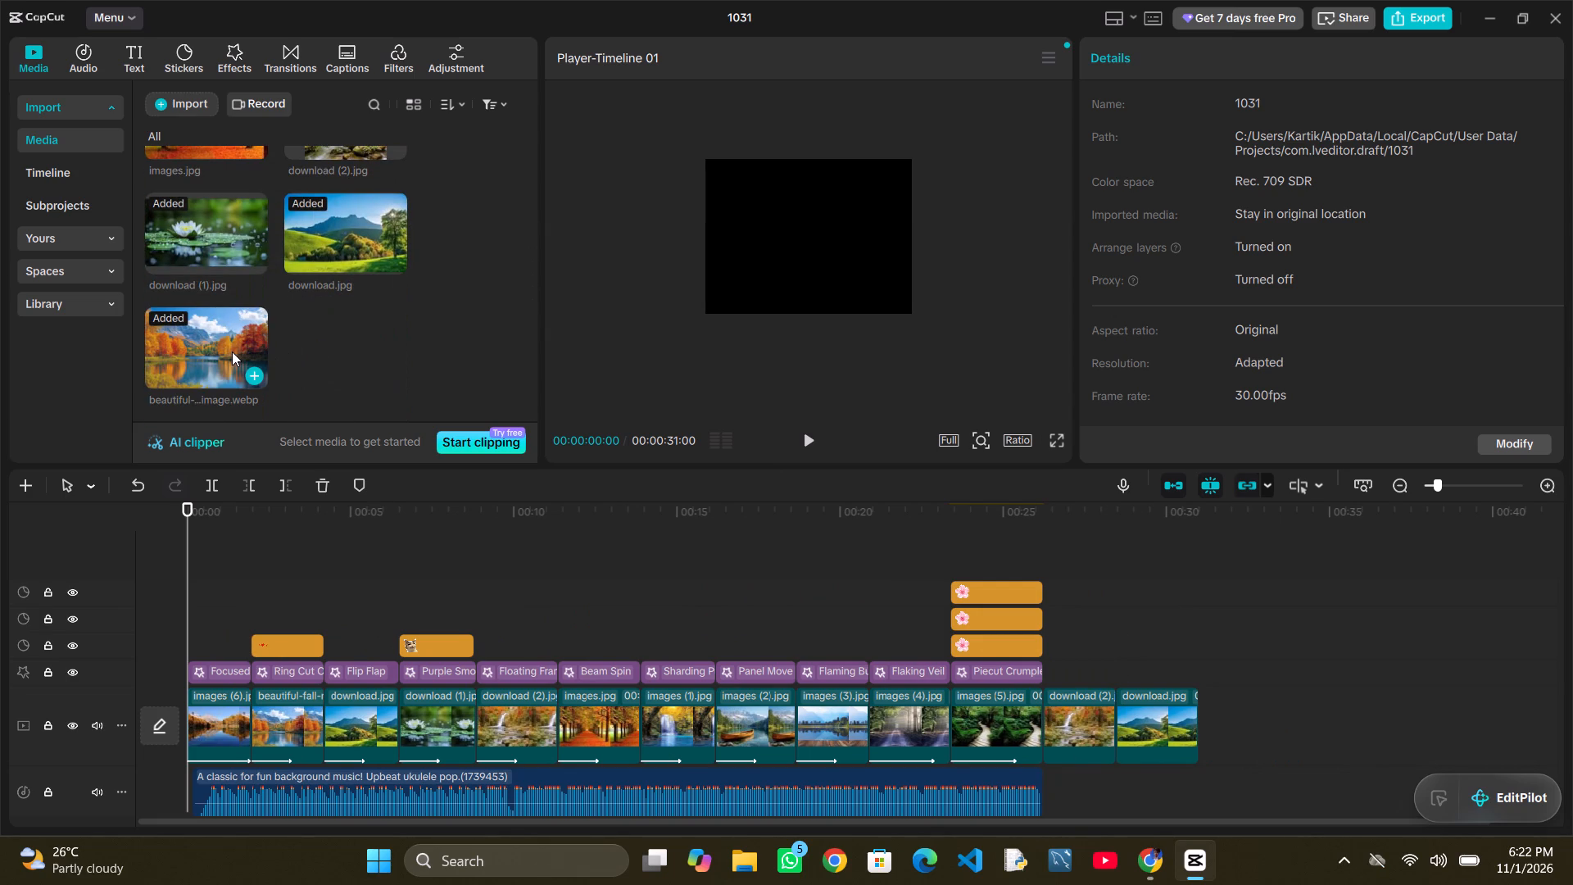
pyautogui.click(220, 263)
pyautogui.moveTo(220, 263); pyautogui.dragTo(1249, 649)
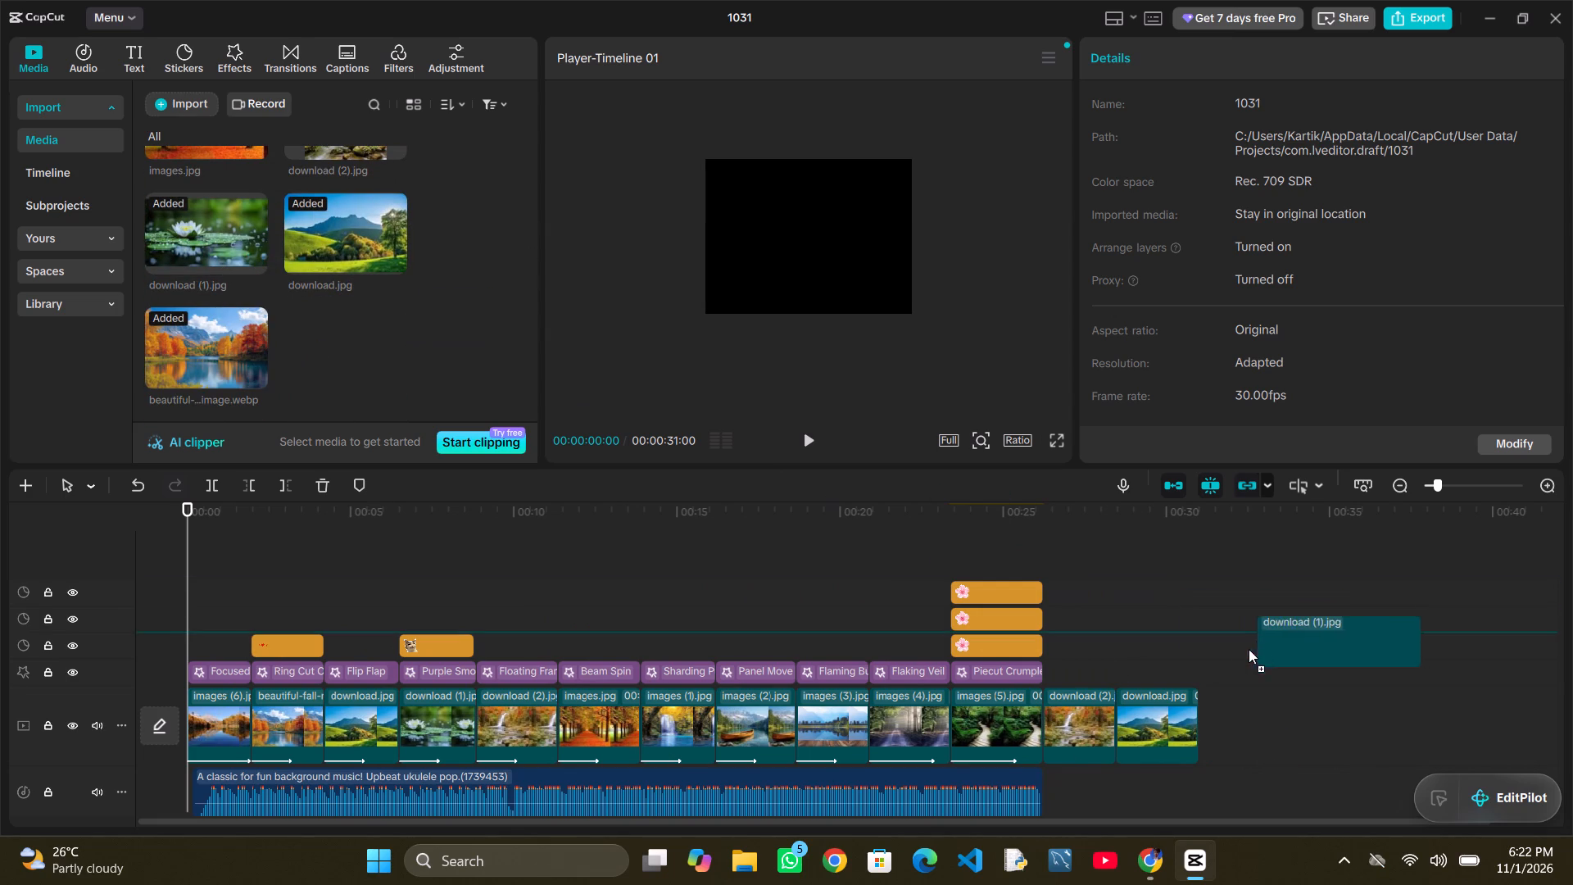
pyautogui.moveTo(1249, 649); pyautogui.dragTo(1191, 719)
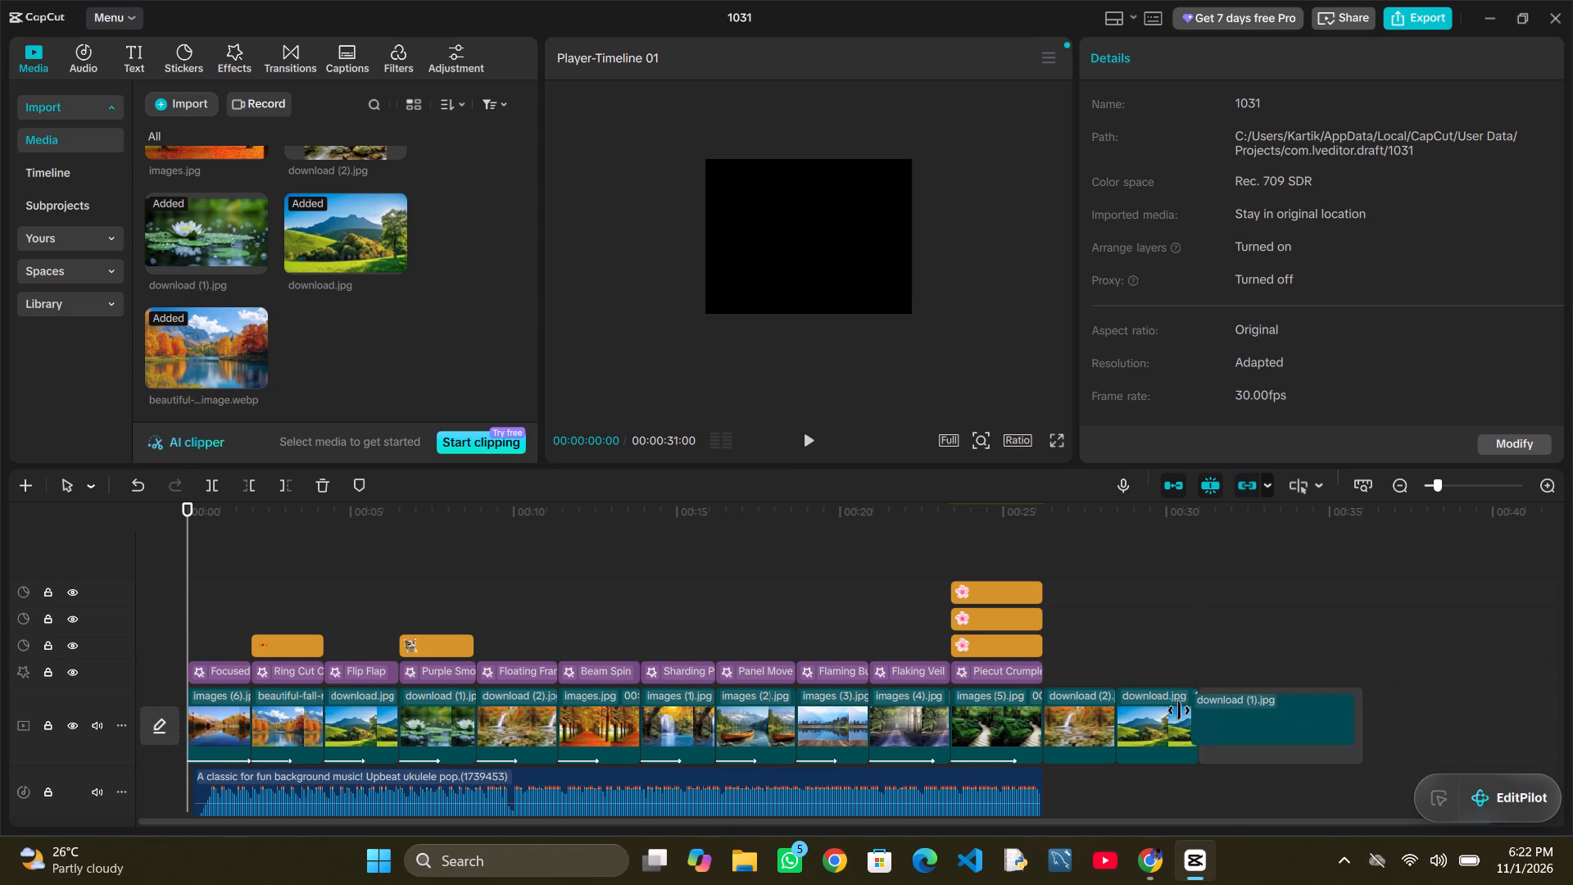
# Open the transitions library and preview the start of the slideshow, stopping at 00:00:01:28.
pyautogui.click(305, 61)
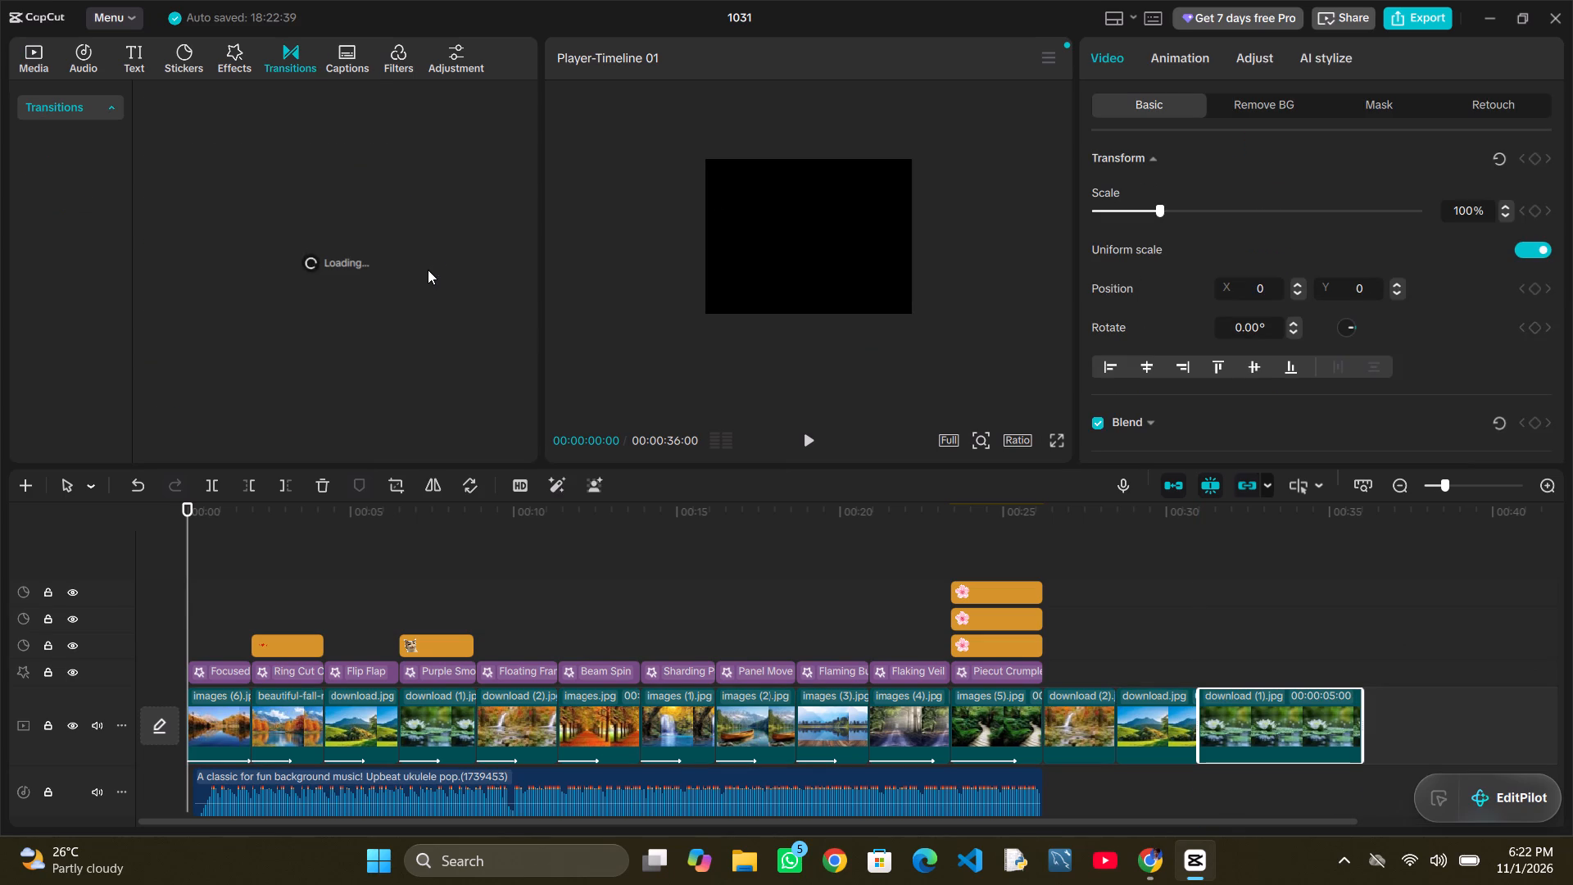
pyautogui.press('space')
pyautogui.press('space')
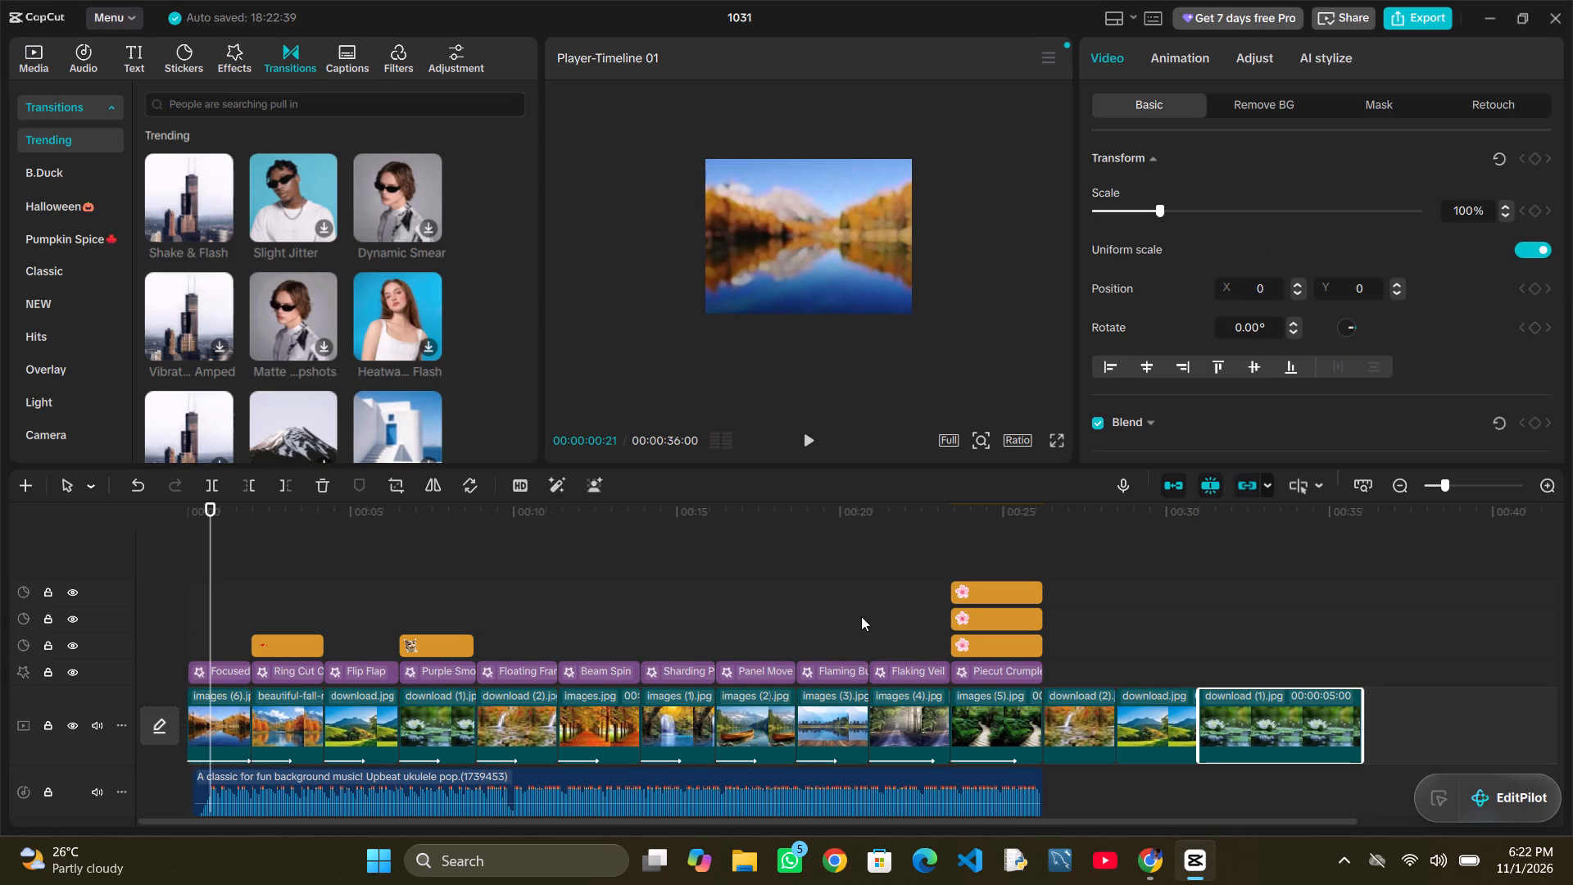
pyautogui.press('space')
pyautogui.press('space')
pyautogui.press('space')
pyautogui.press('space')
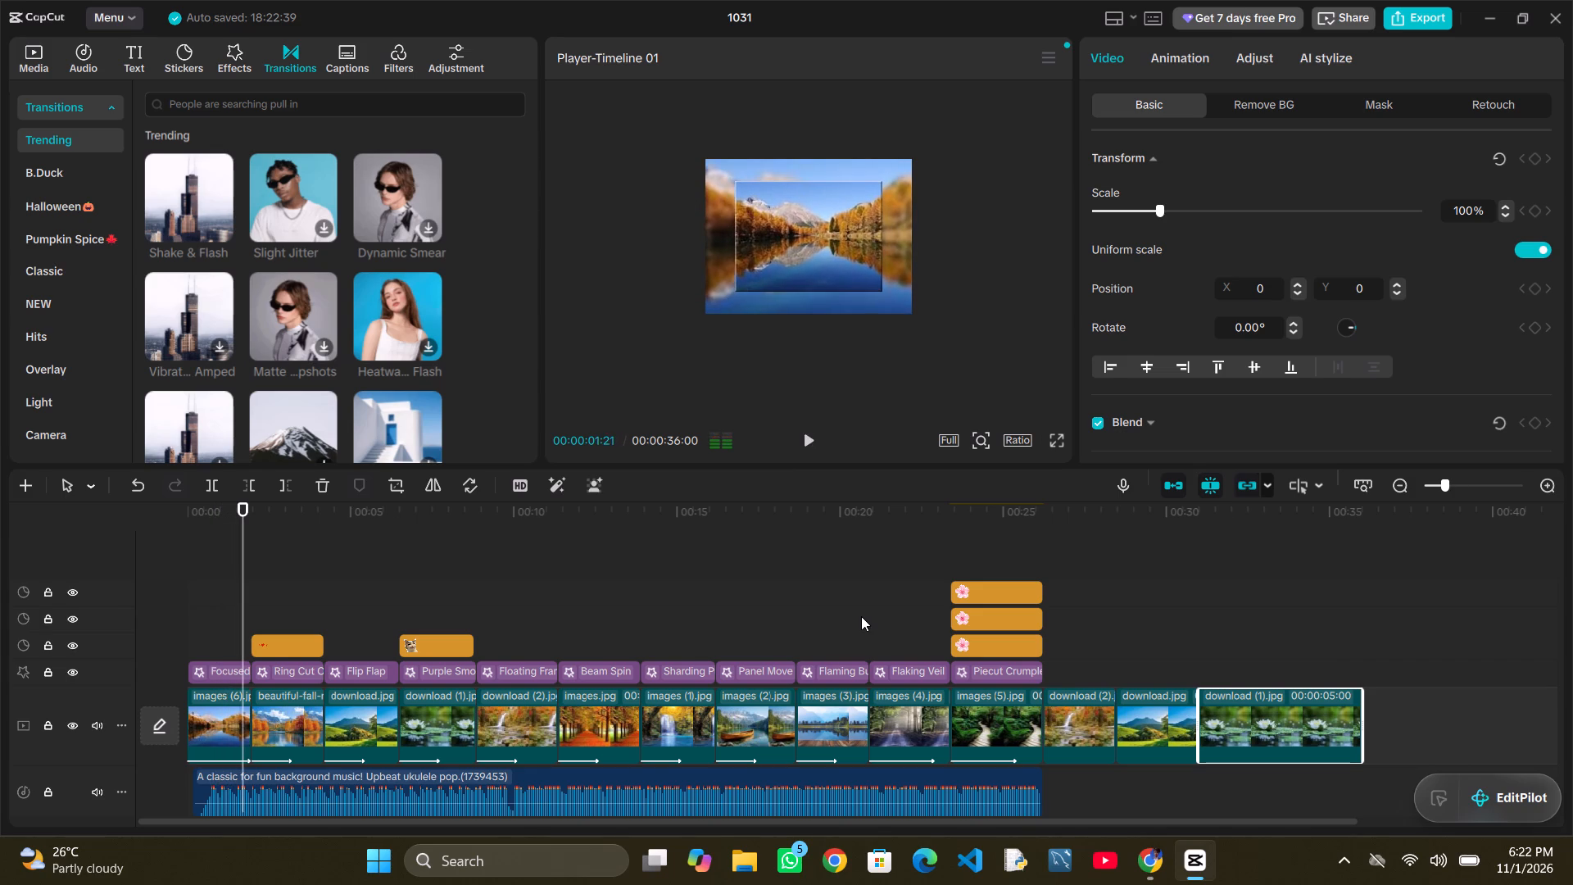
pyautogui.press('space')
pyautogui.press('space')
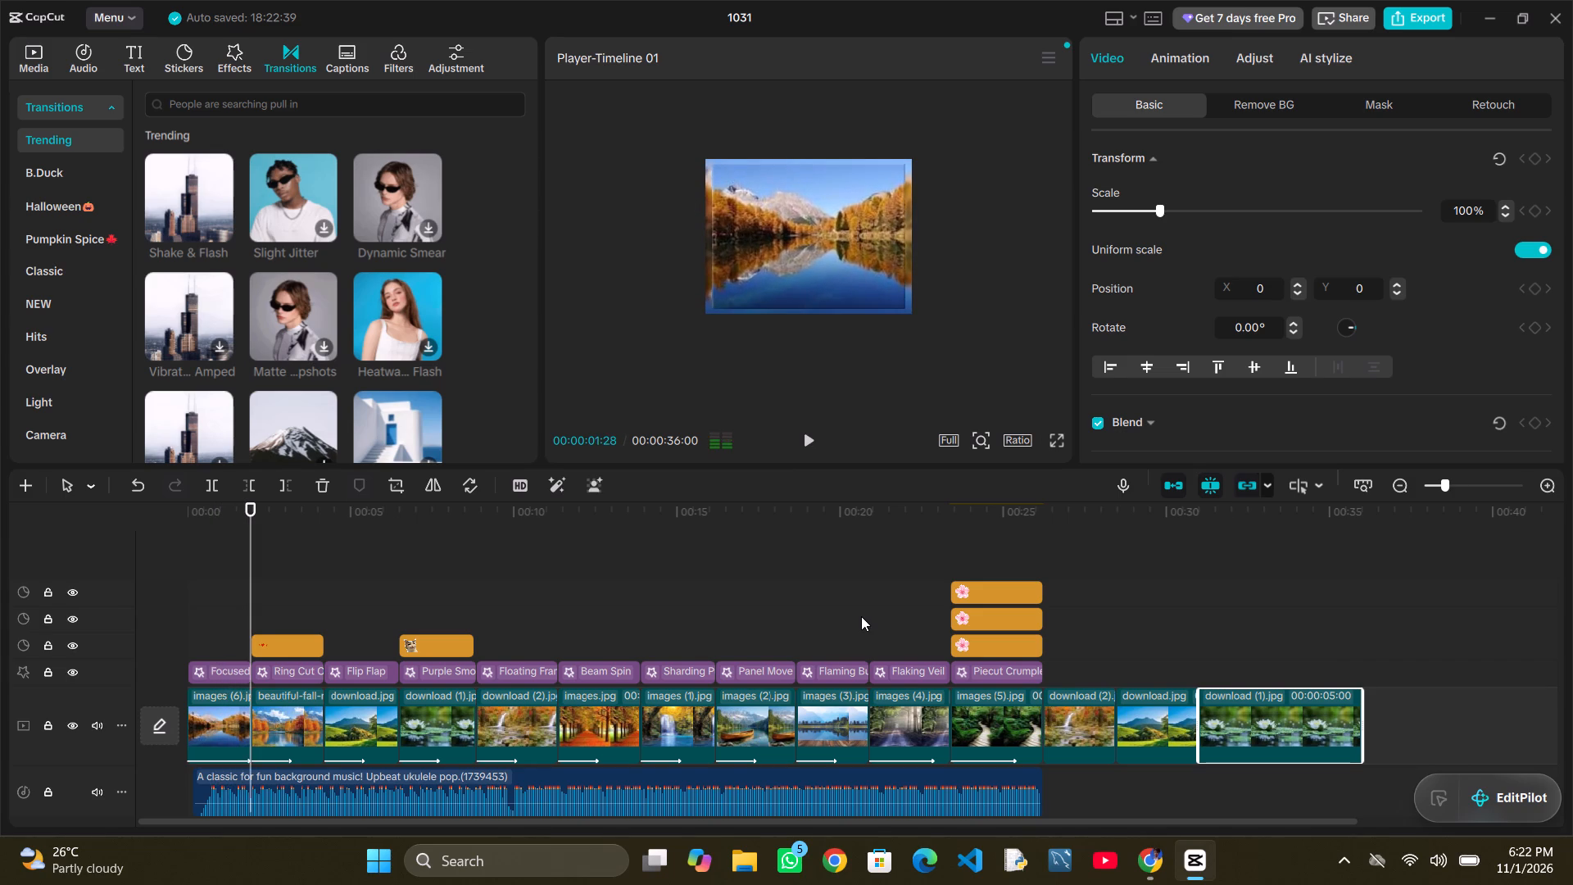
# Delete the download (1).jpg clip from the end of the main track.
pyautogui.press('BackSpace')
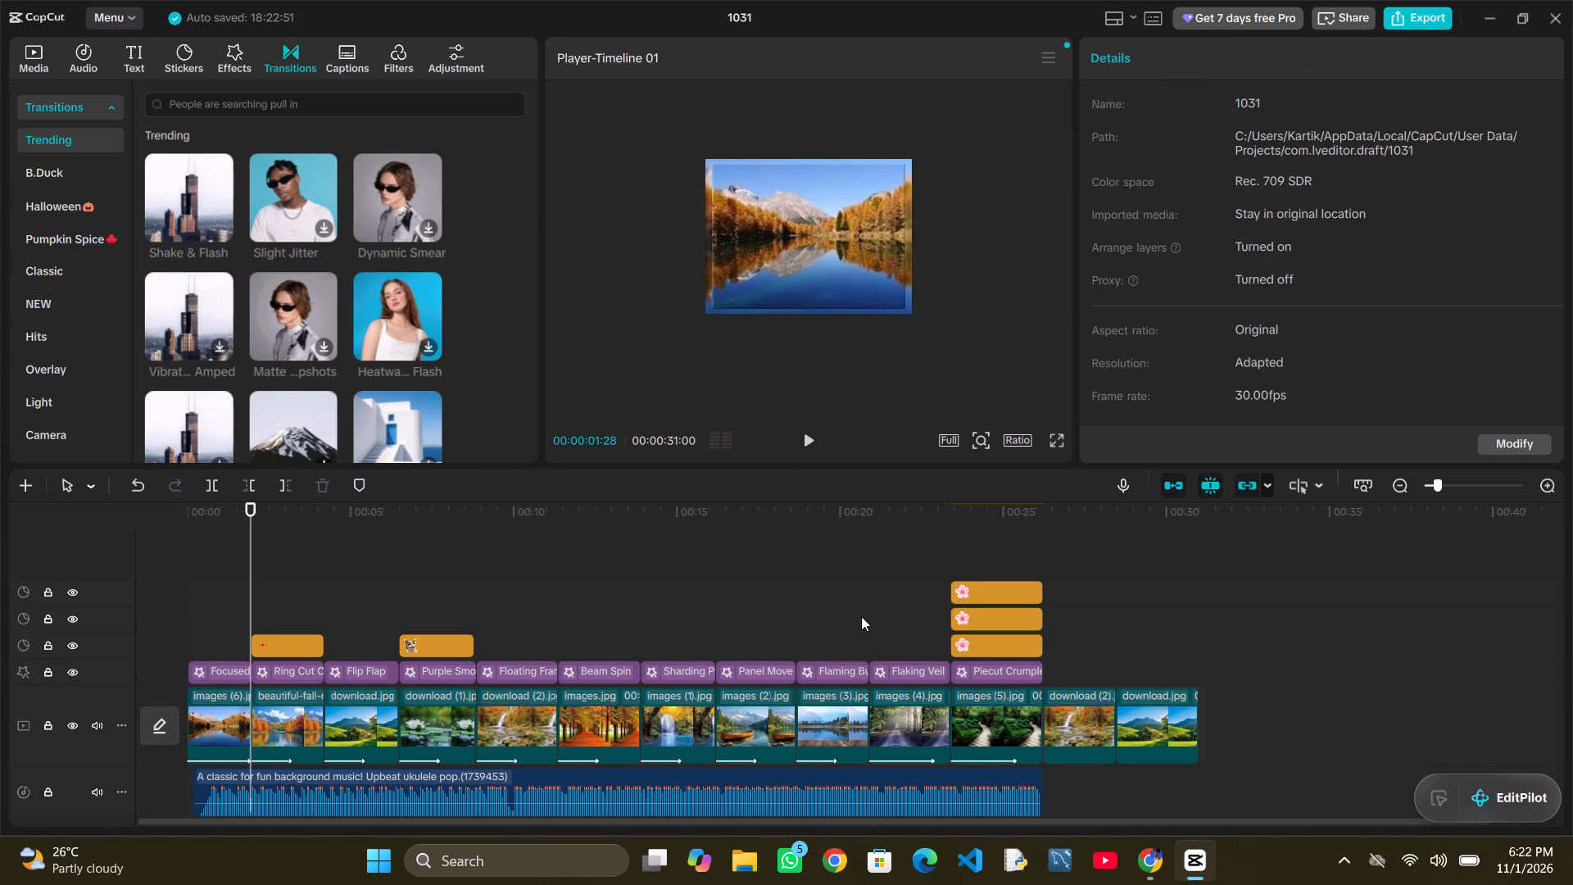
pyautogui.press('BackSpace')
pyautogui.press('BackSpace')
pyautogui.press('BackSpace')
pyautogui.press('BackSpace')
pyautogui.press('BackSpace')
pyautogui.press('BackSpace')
# Start downloading the trending transitions Matte …pshots, Slight Jitter, Vibrat… Amped, Dynamic Smear and Heatwa… Flash.
pyautogui.doubleClick(329, 350)
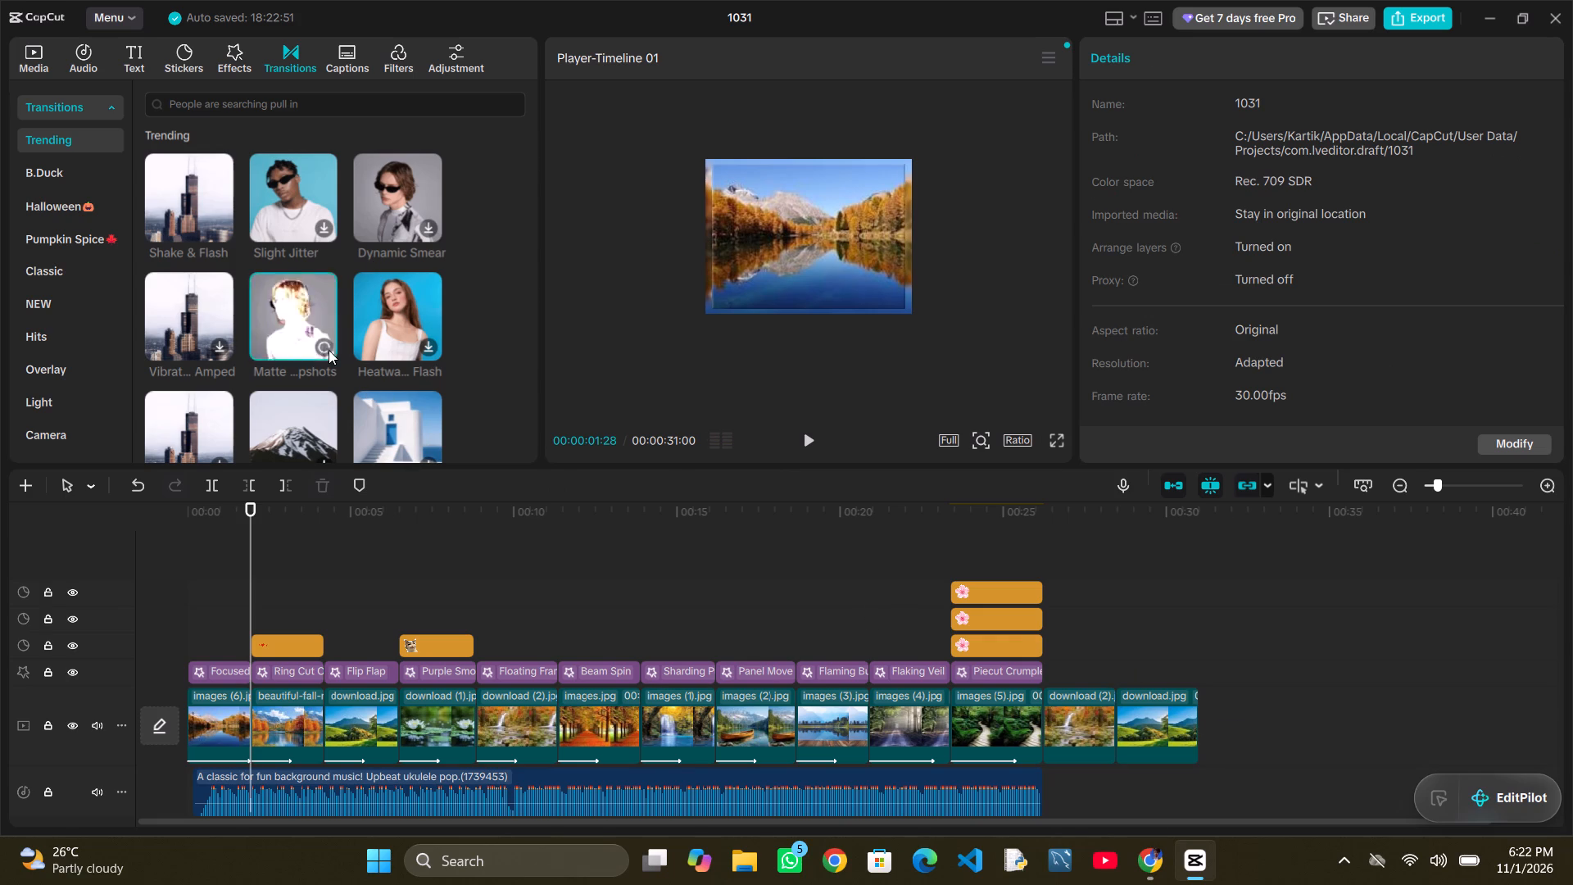
pyautogui.doubleClick(324, 228)
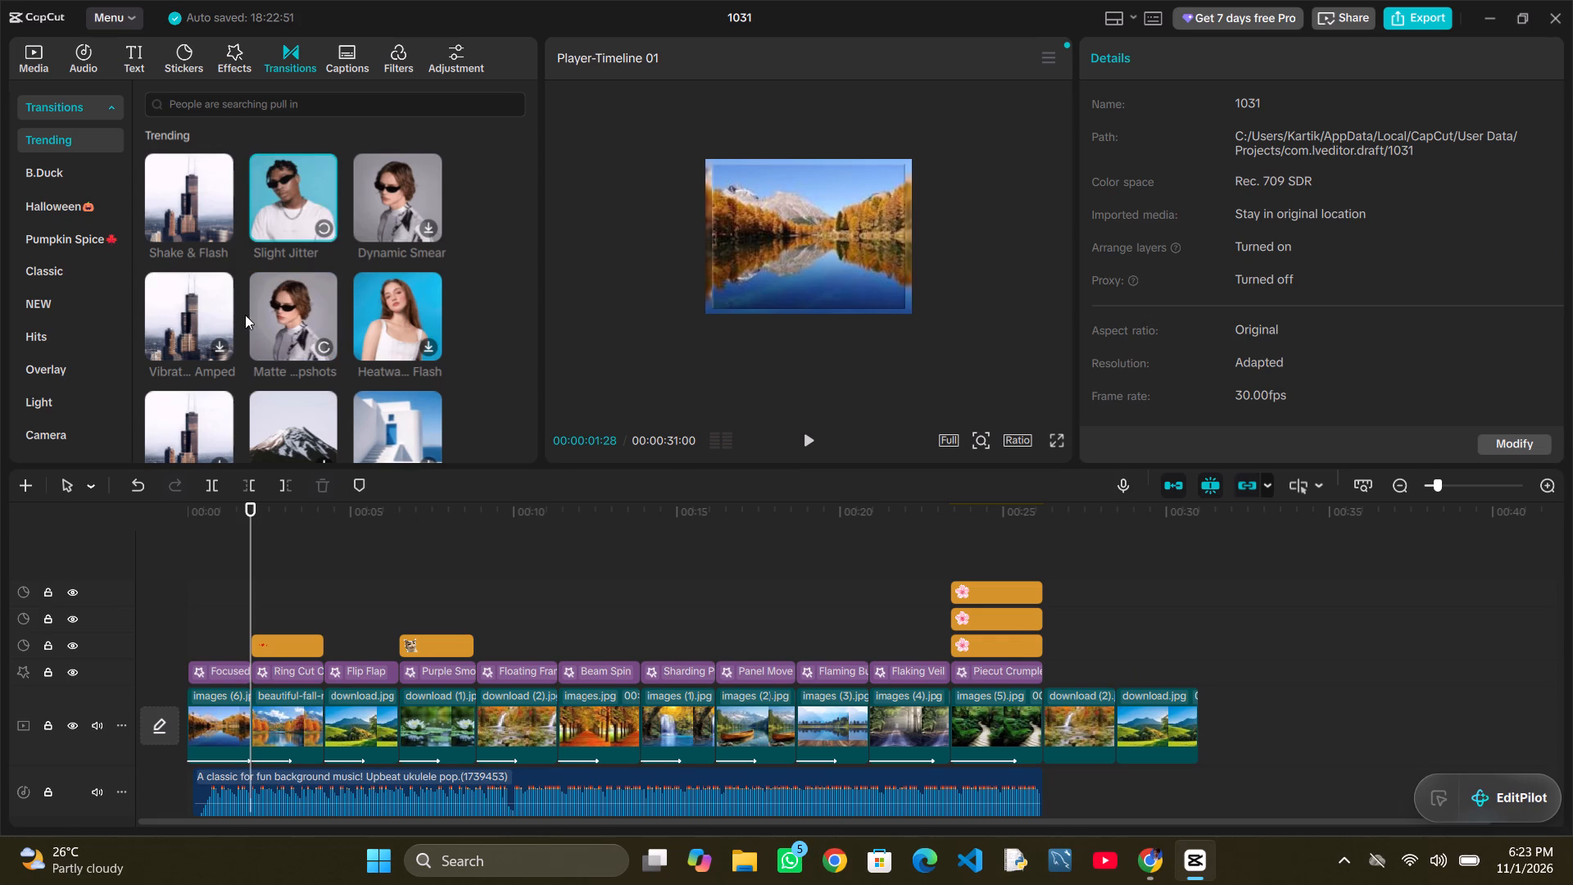
pyautogui.doubleClick(223, 341)
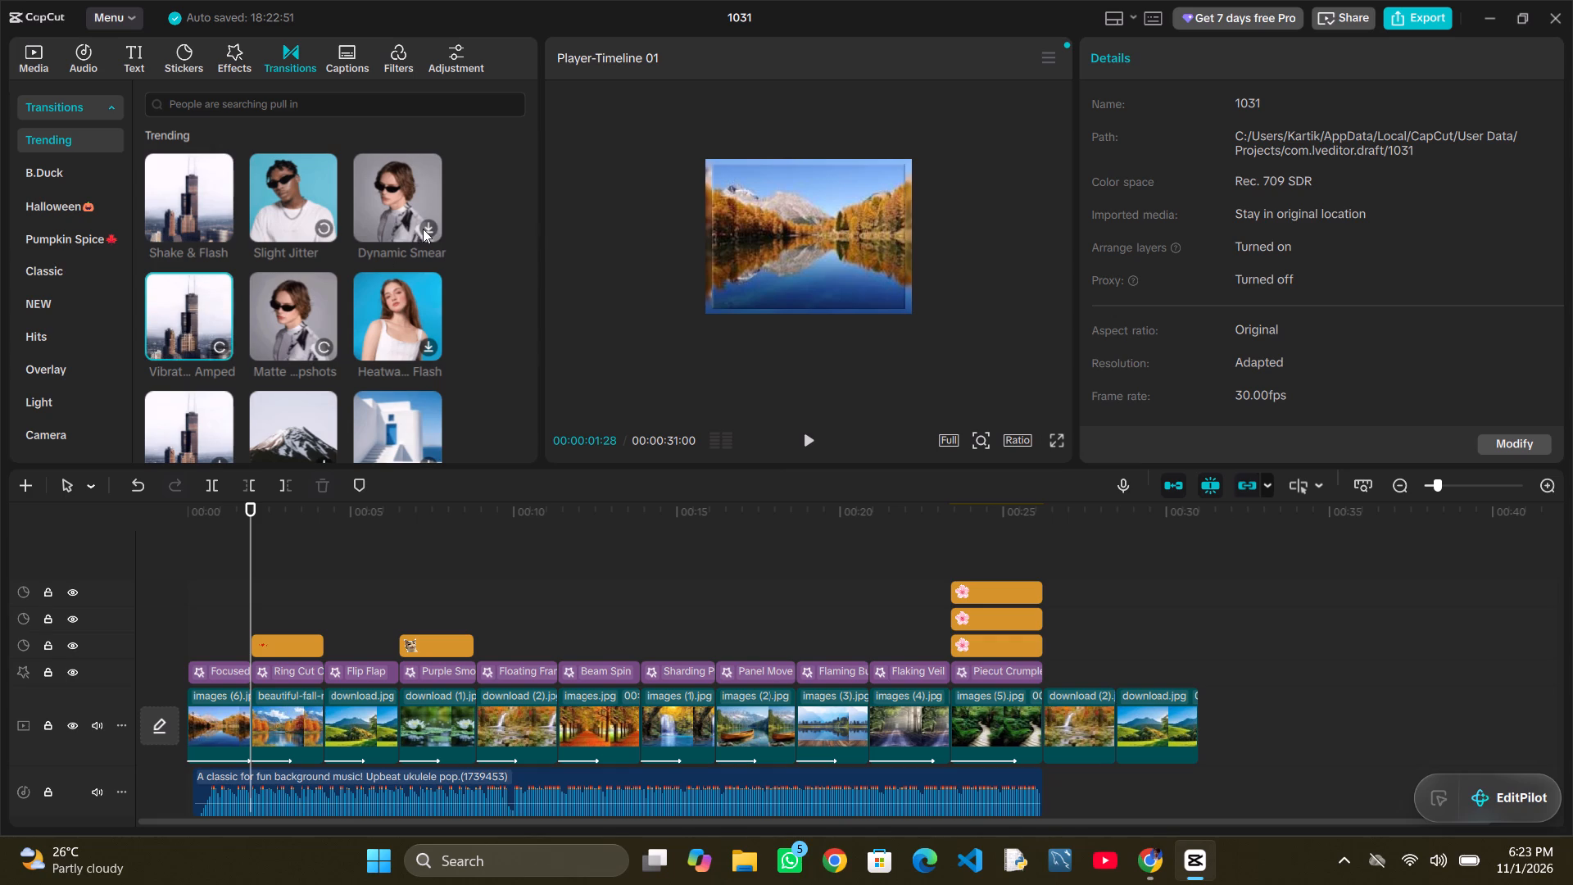
pyautogui.doubleClick(423, 229)
pyautogui.doubleClick(431, 346)
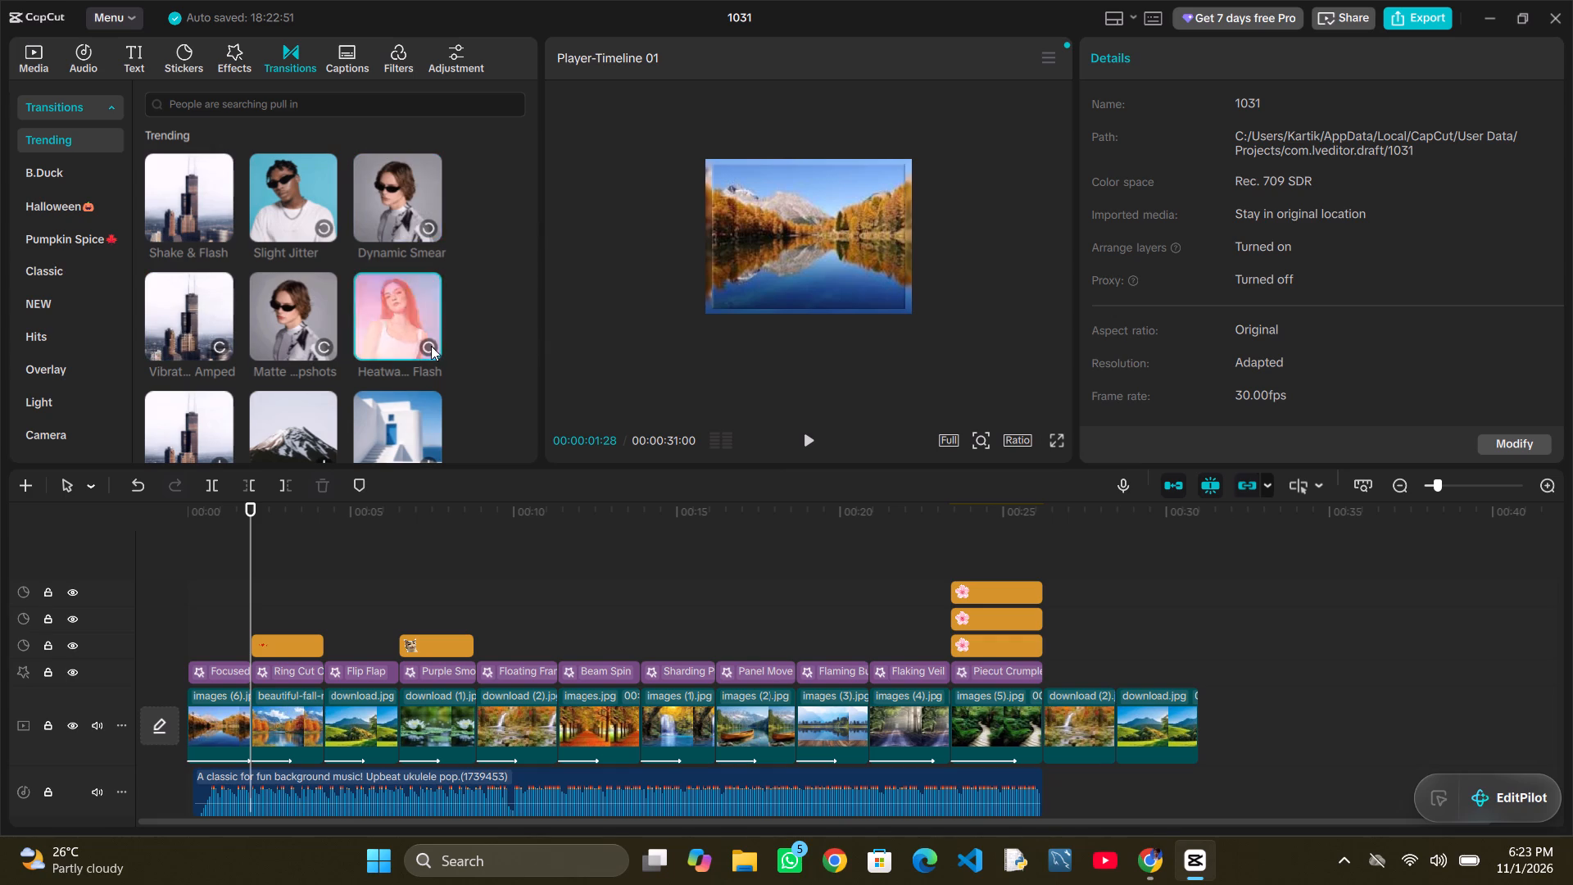
# Start downloading the trending transitions Snap Back, 3D Card 2, Burned Portal, Trembl… Shrink, Snapshot Glam and Ghost Glow.
pyautogui.scroll(2, 367, 299)
pyautogui.scroll(-1, 367, 299)
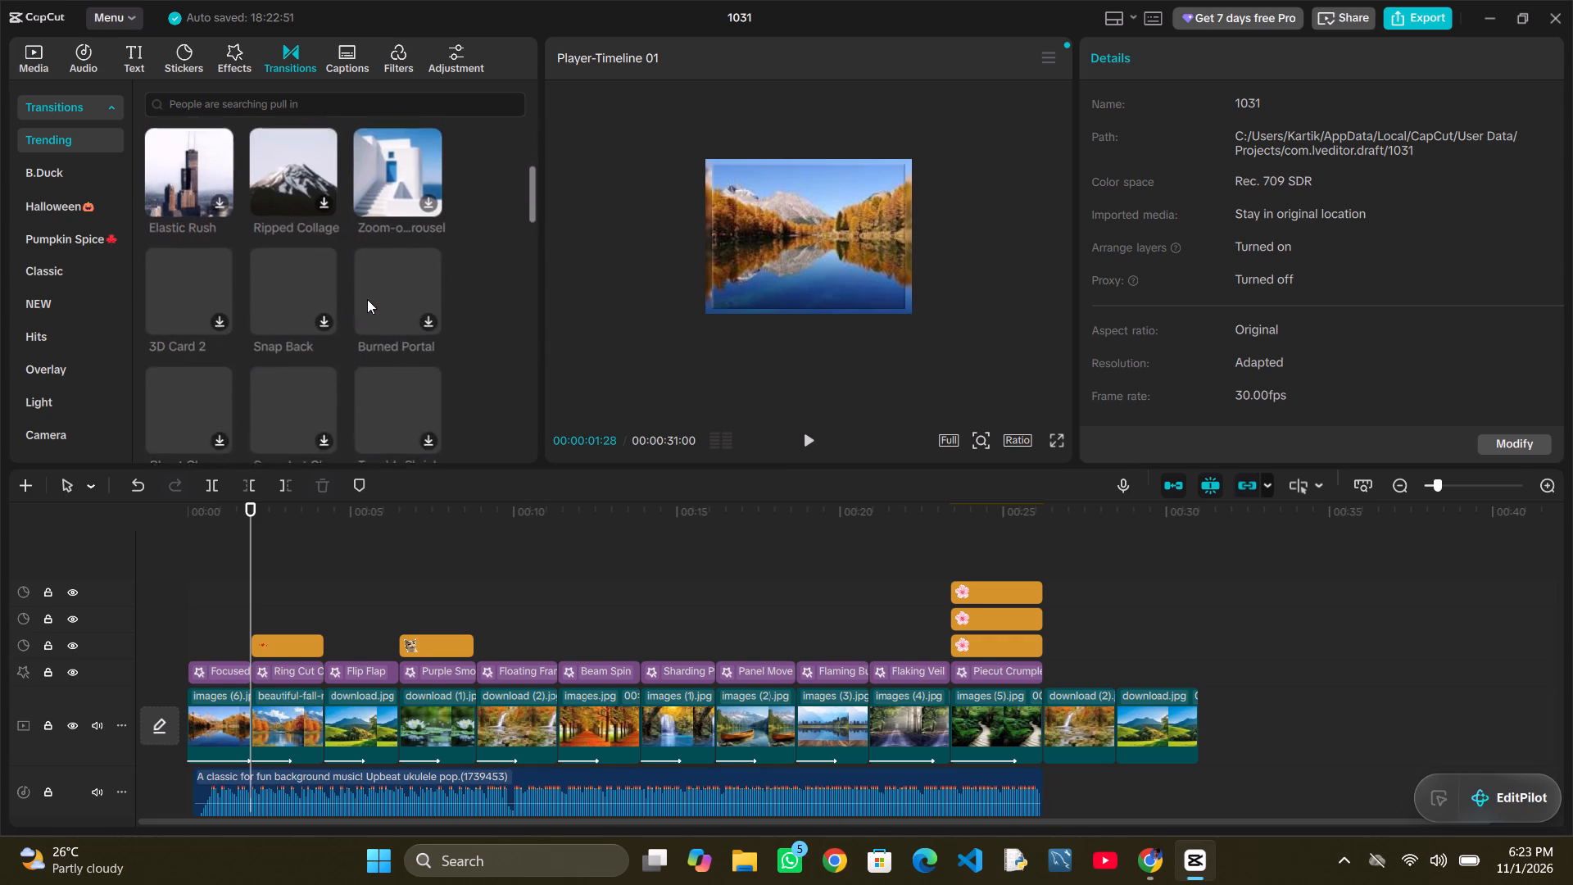
pyautogui.scroll(-1, 367, 299)
pyautogui.doubleClick(329, 278)
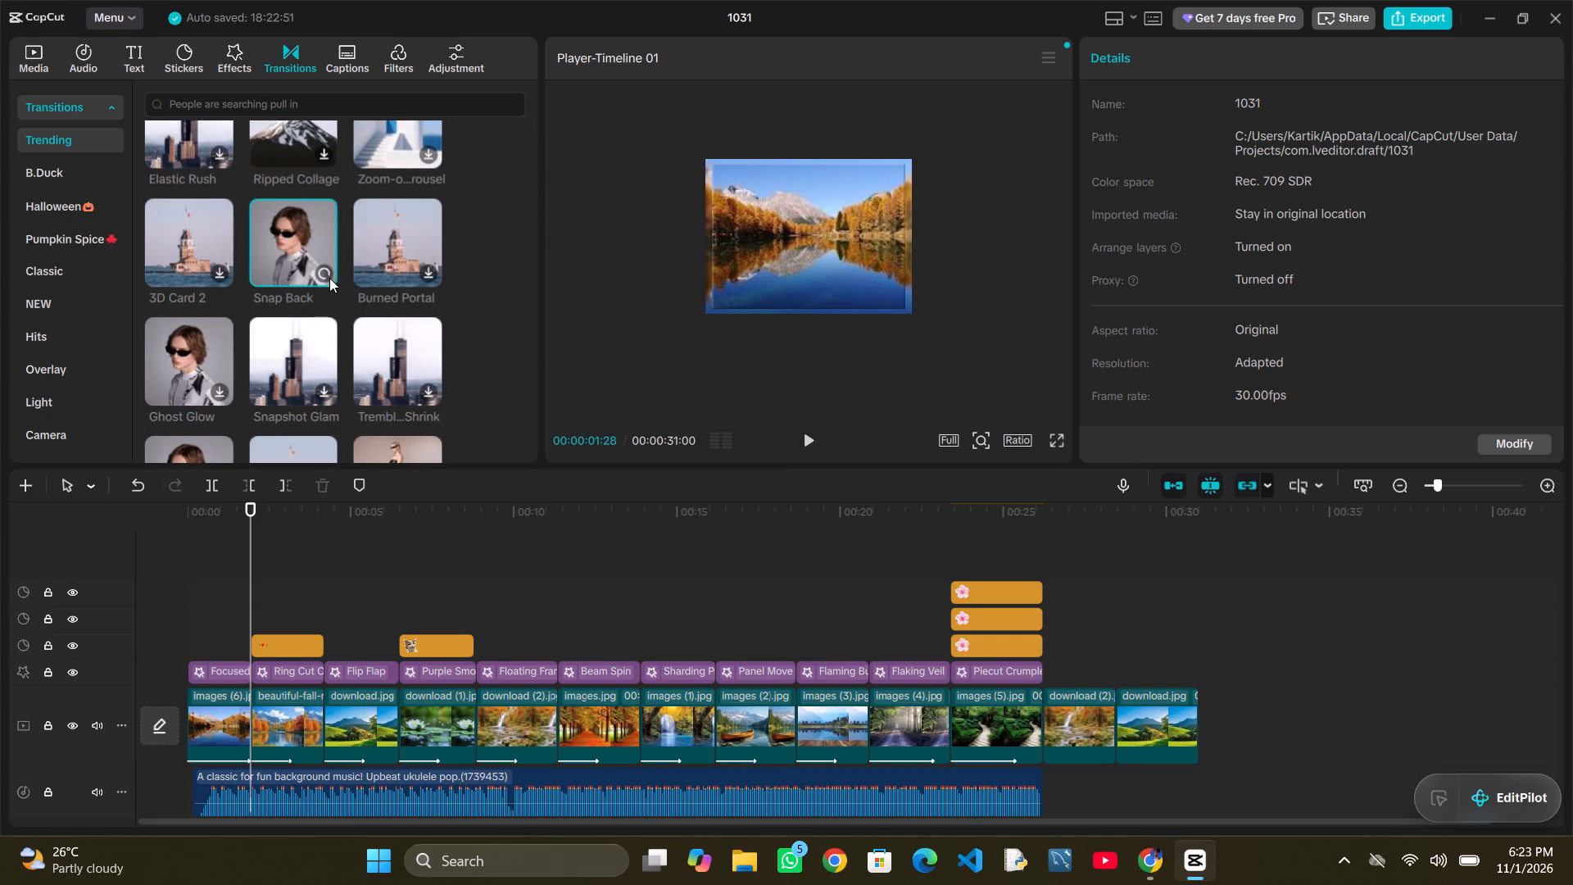
pyautogui.doubleClick(224, 273)
pyautogui.moveTo(224, 273); pyautogui.dragTo(391, 281)
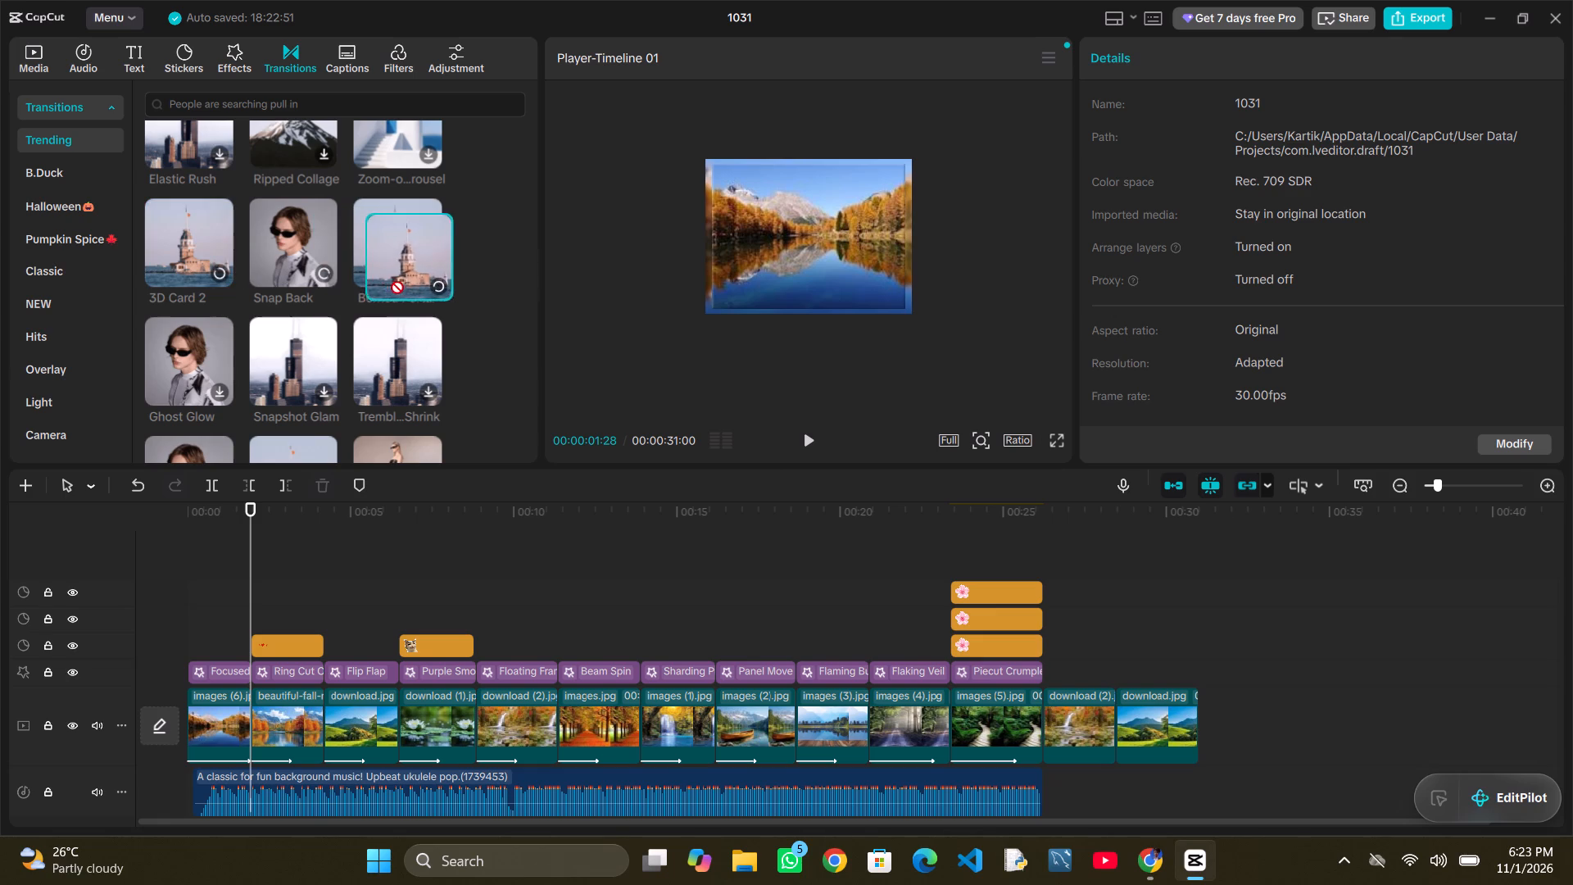
pyautogui.moveTo(391, 281); pyautogui.dragTo(412, 278)
pyautogui.doubleClick(428, 275)
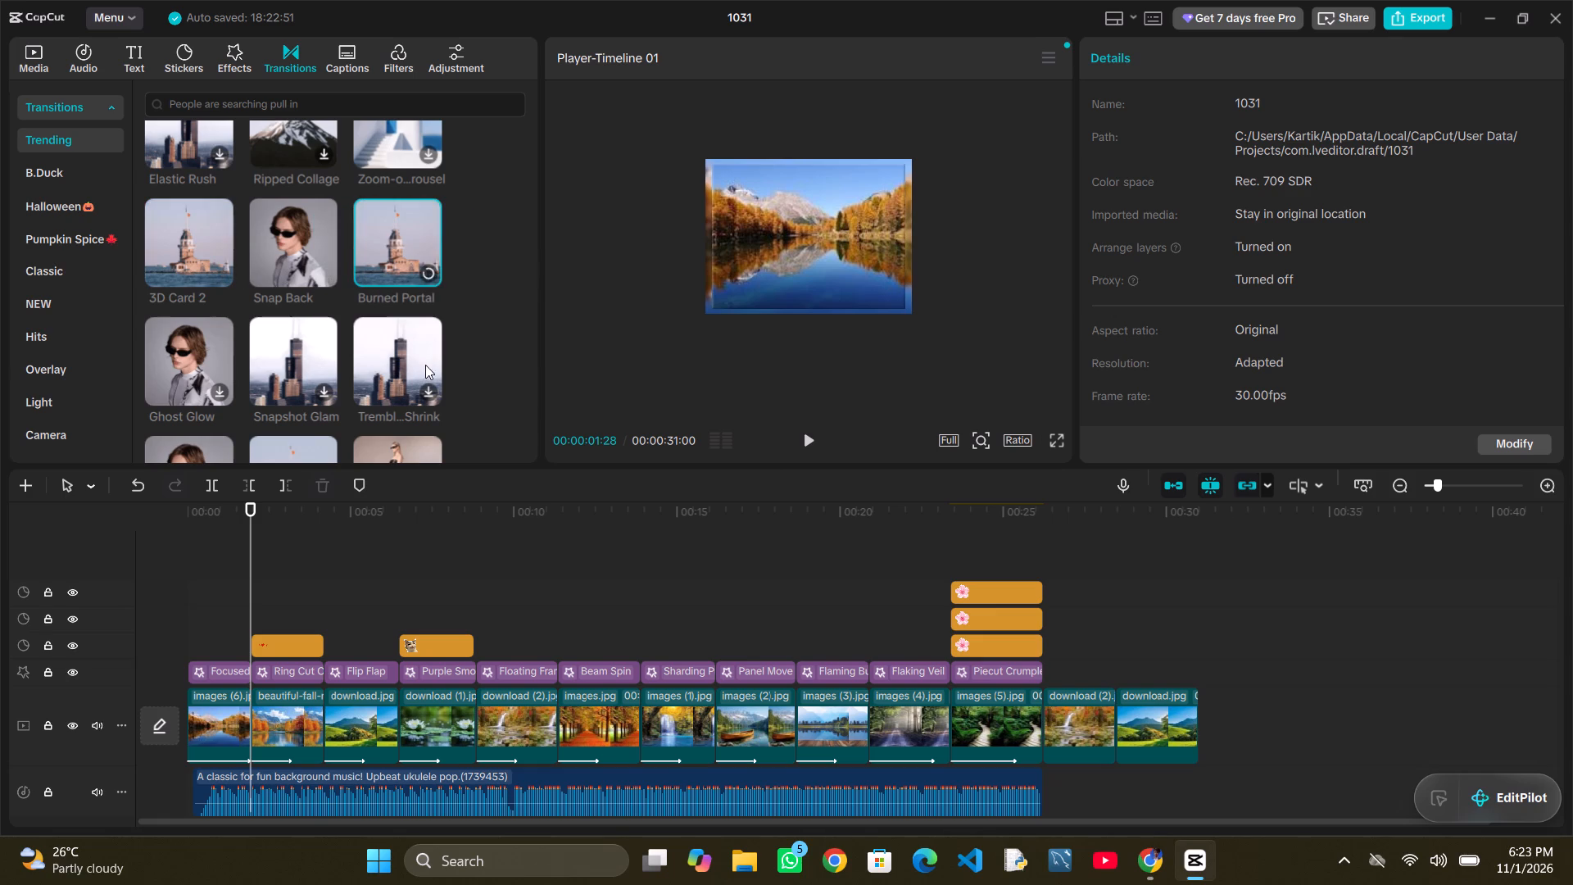
pyautogui.doubleClick(428, 393)
pyautogui.doubleClick(324, 391)
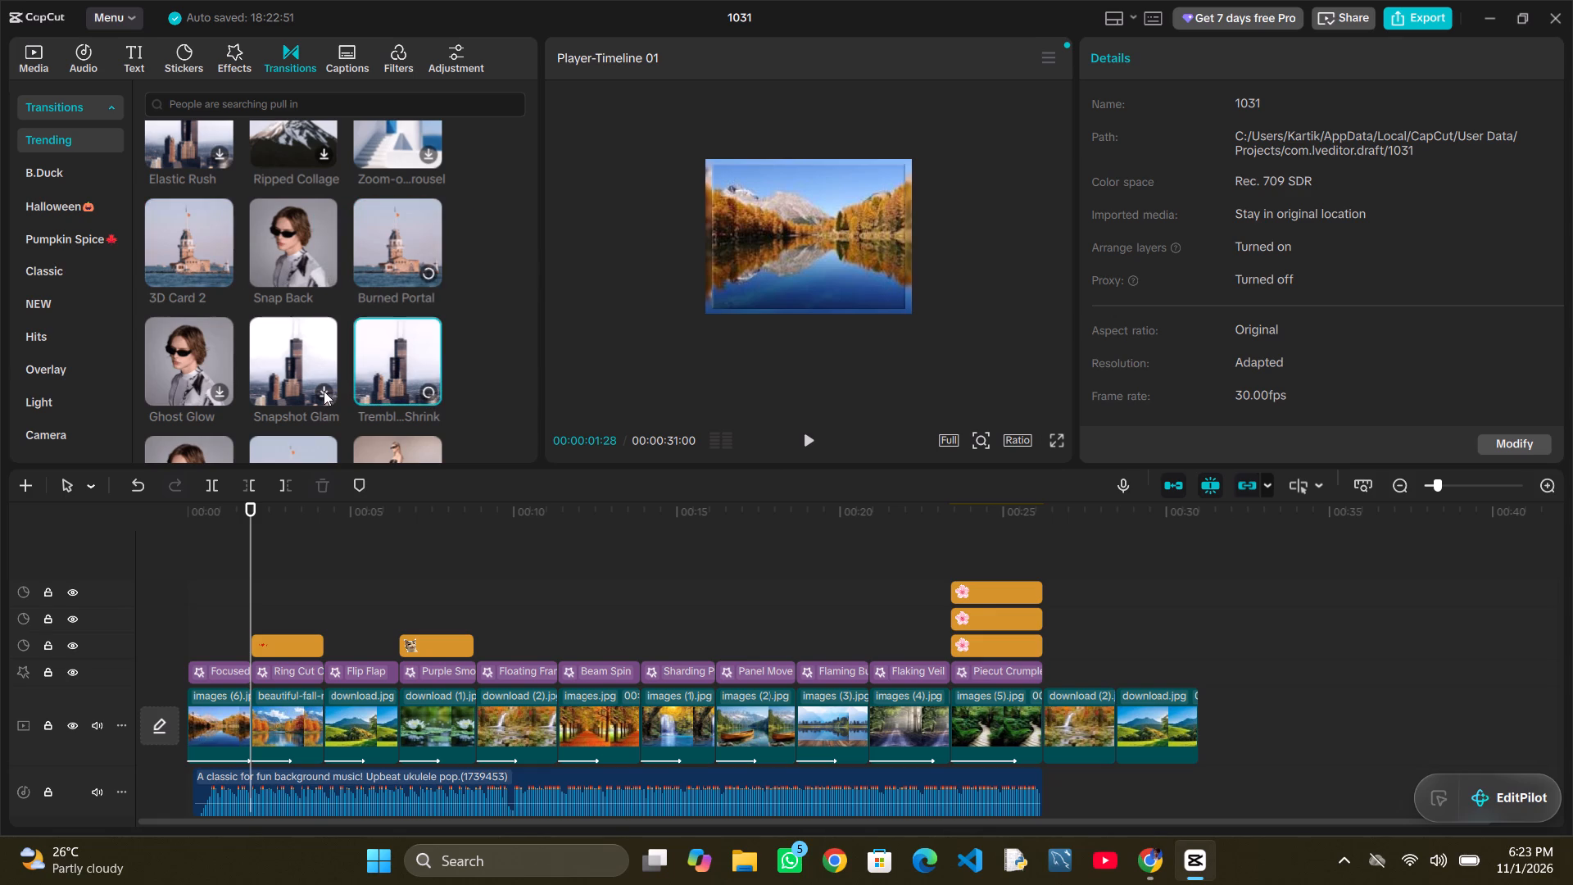
pyautogui.doubleClick(207, 384)
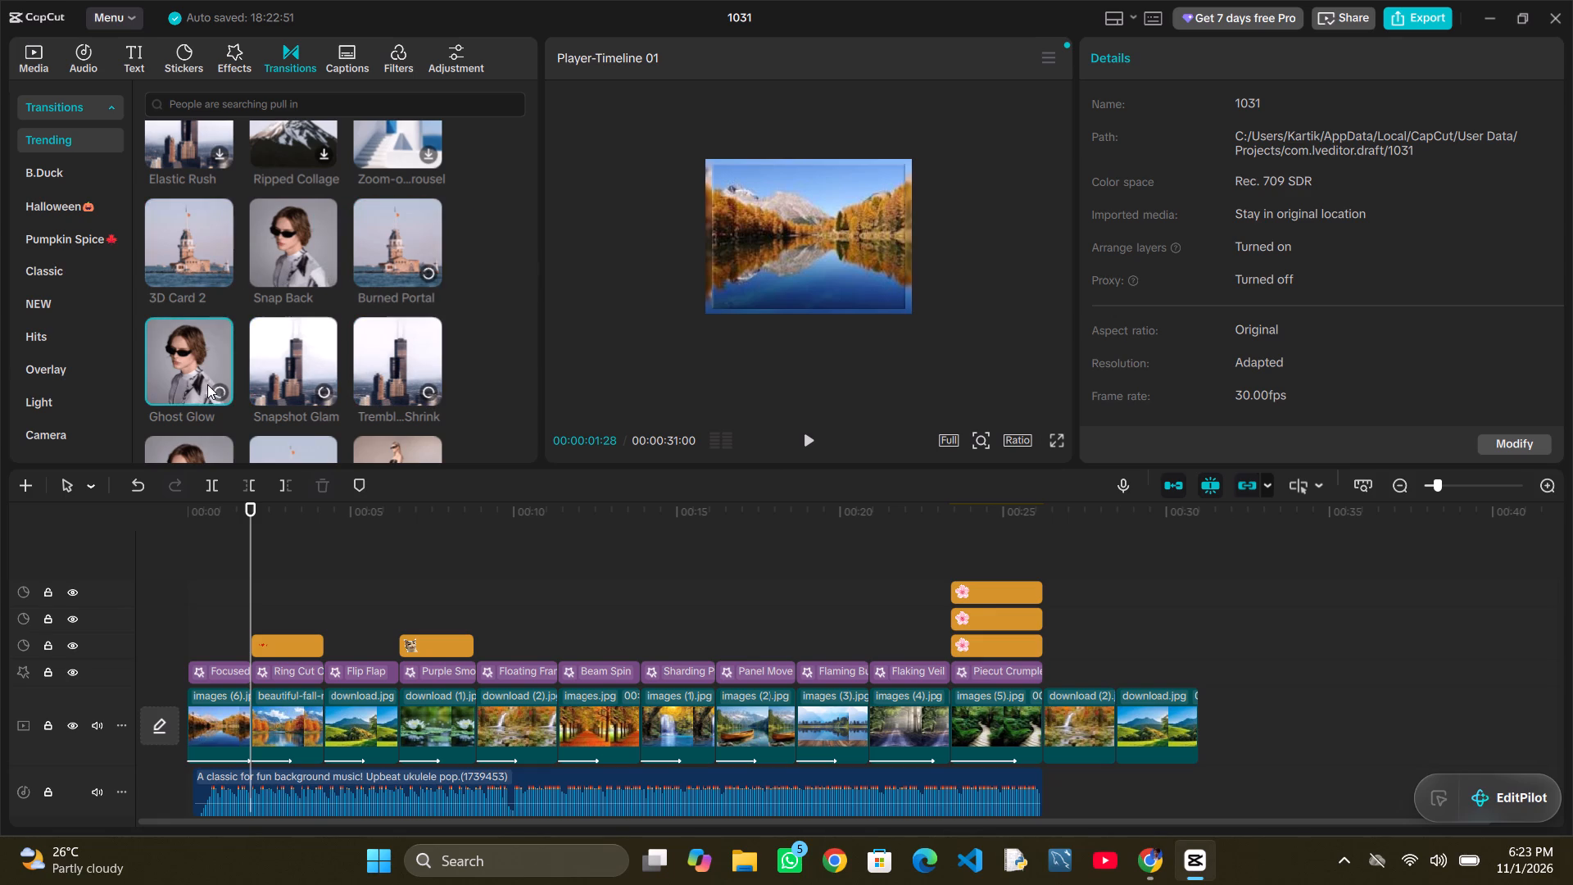
# Browse the trending video effects library for effects to use on the slideshow.
pyautogui.click(216, 74)
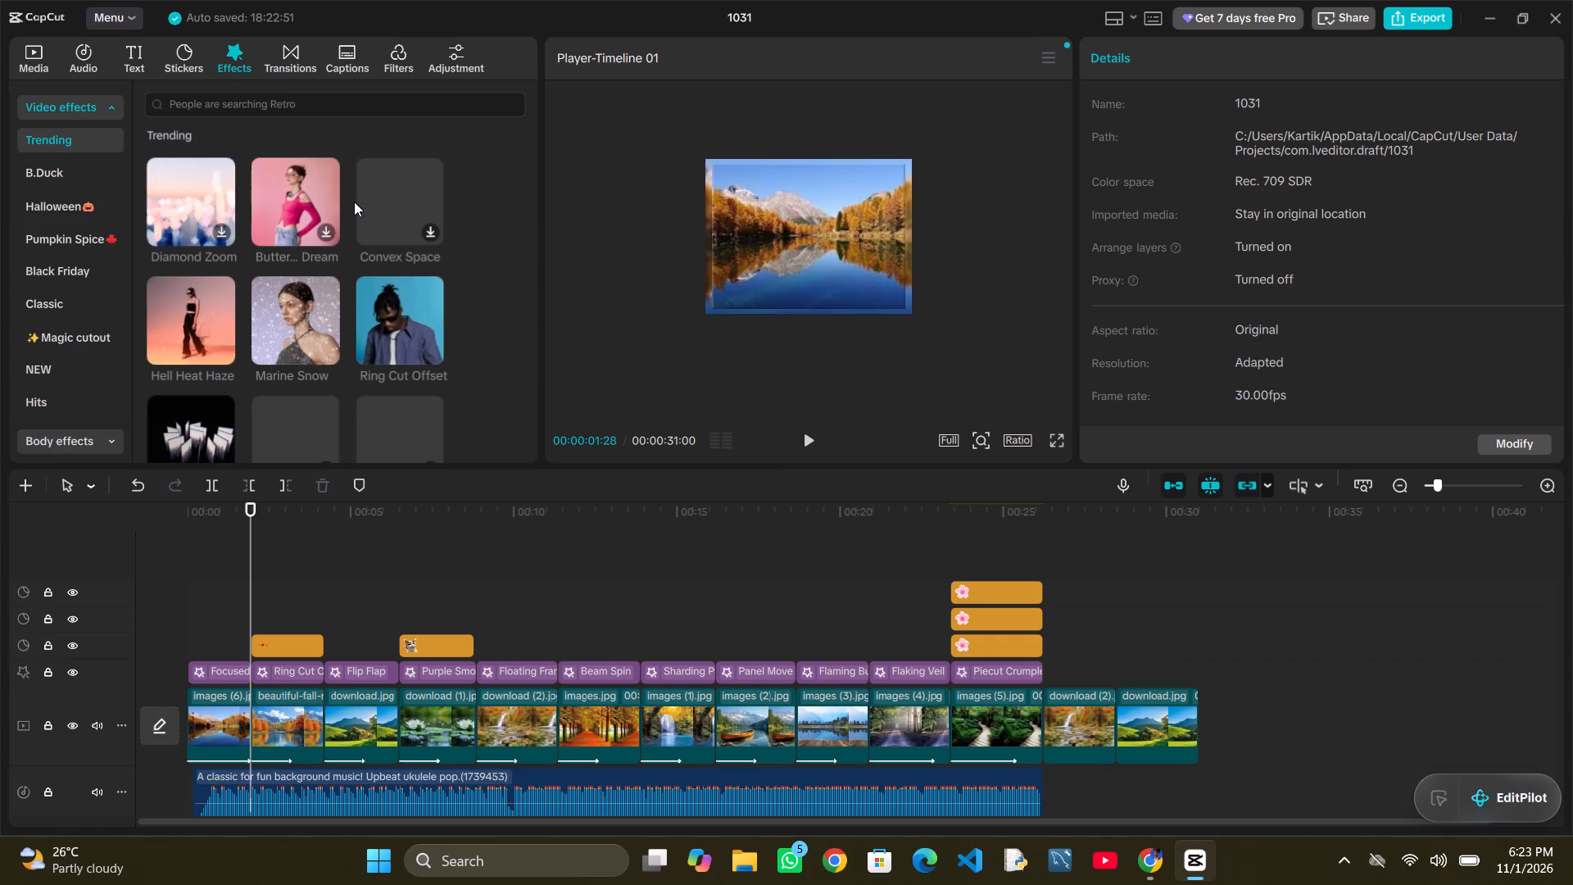
pyautogui.scroll(4, 371, 266)
pyautogui.scroll(-3, 371, 266)
pyautogui.scroll(1, 371, 266)
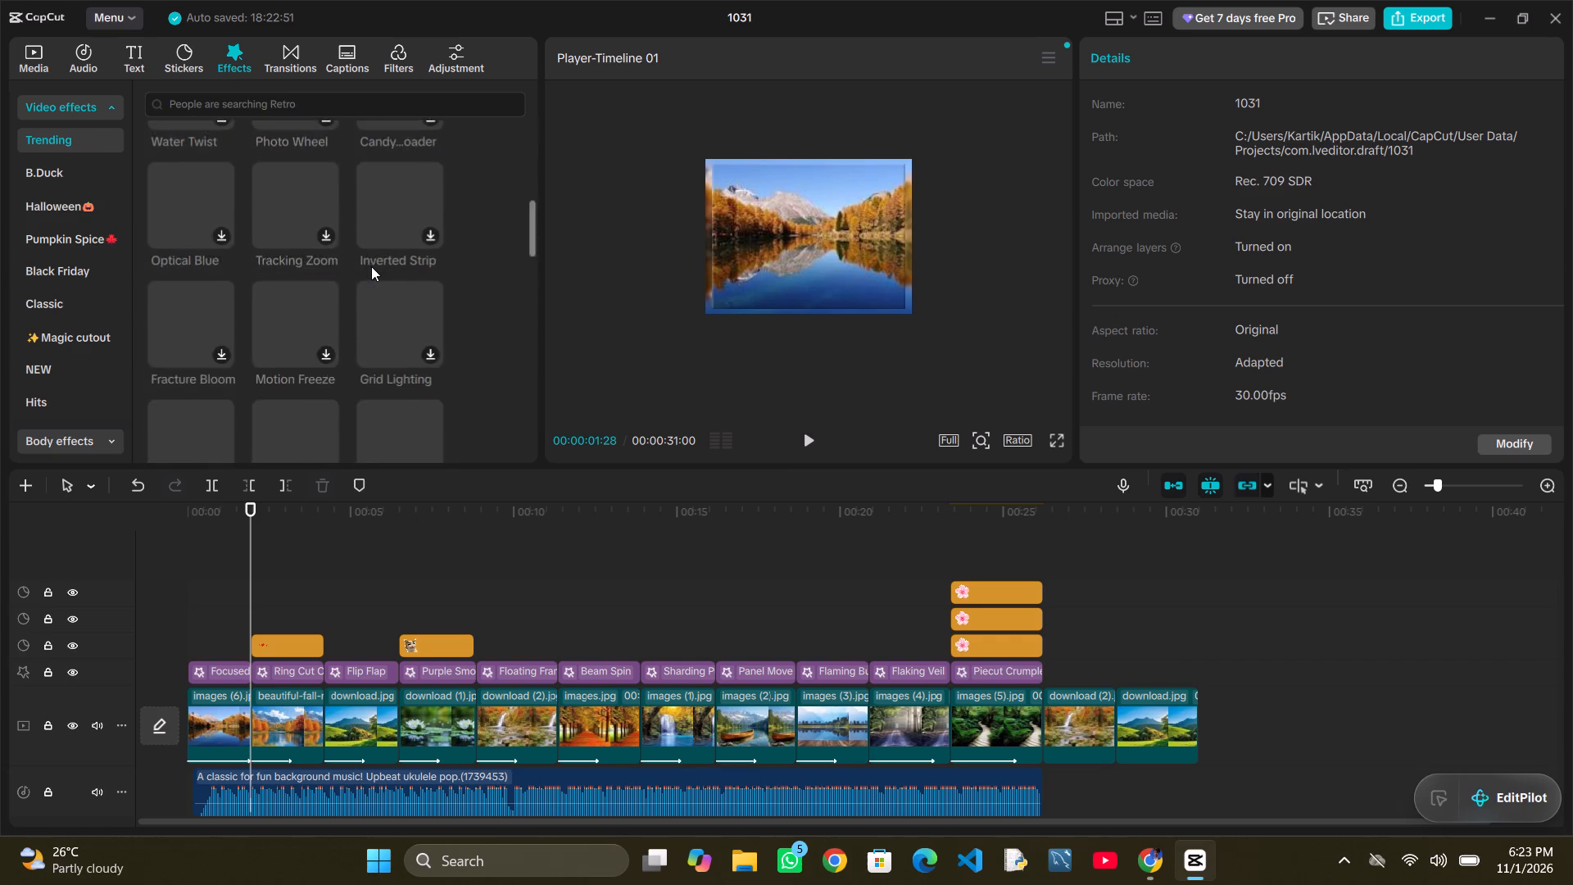
pyautogui.scroll(3, 371, 266)
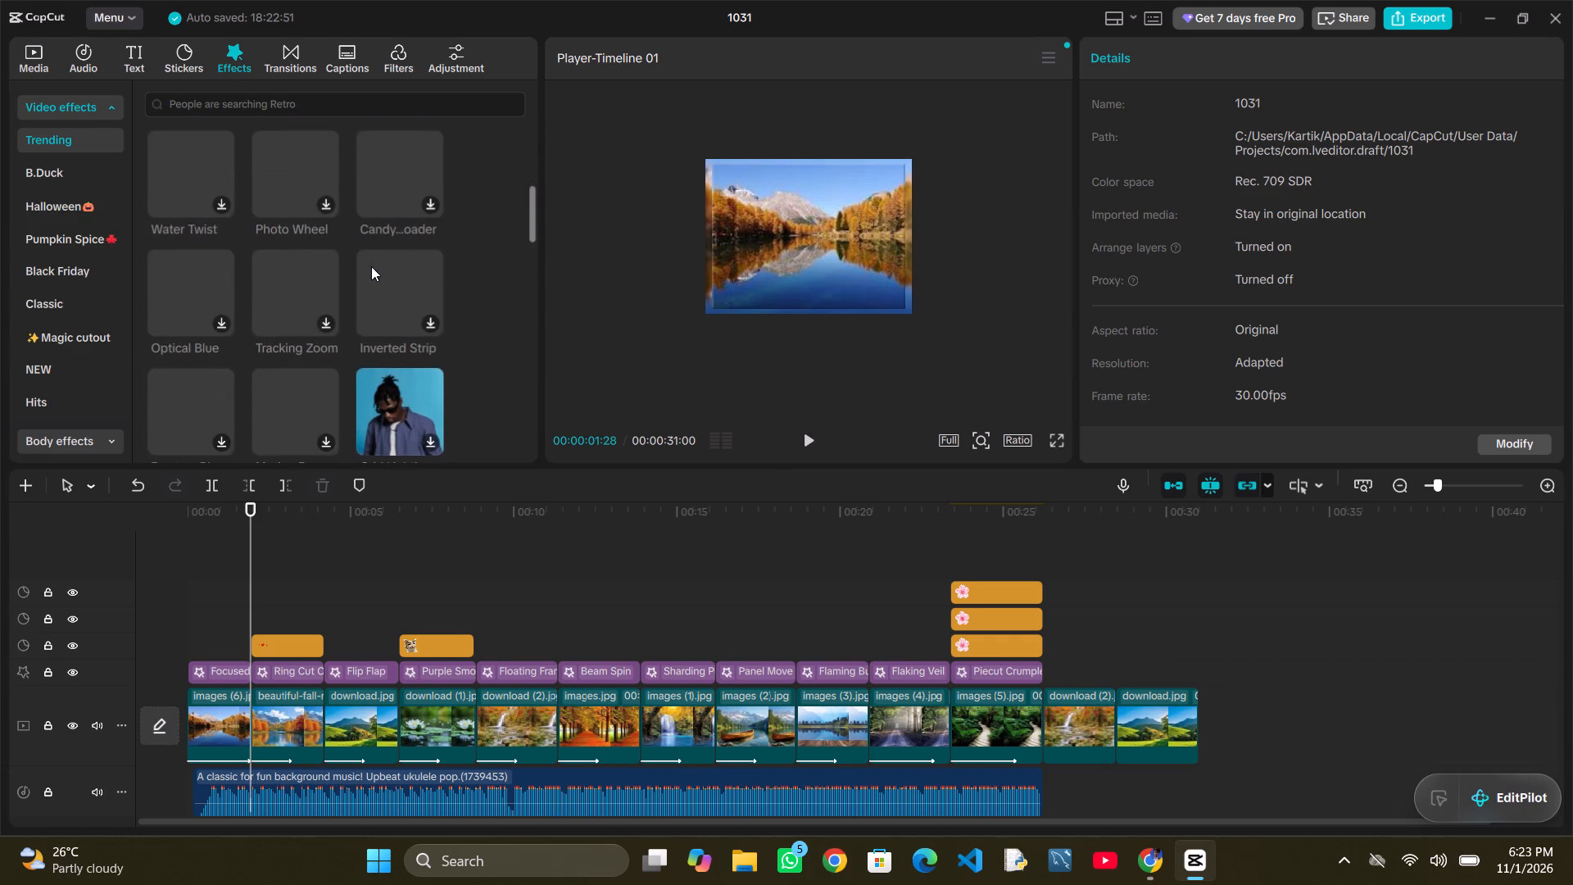
pyautogui.scroll(7, 371, 266)
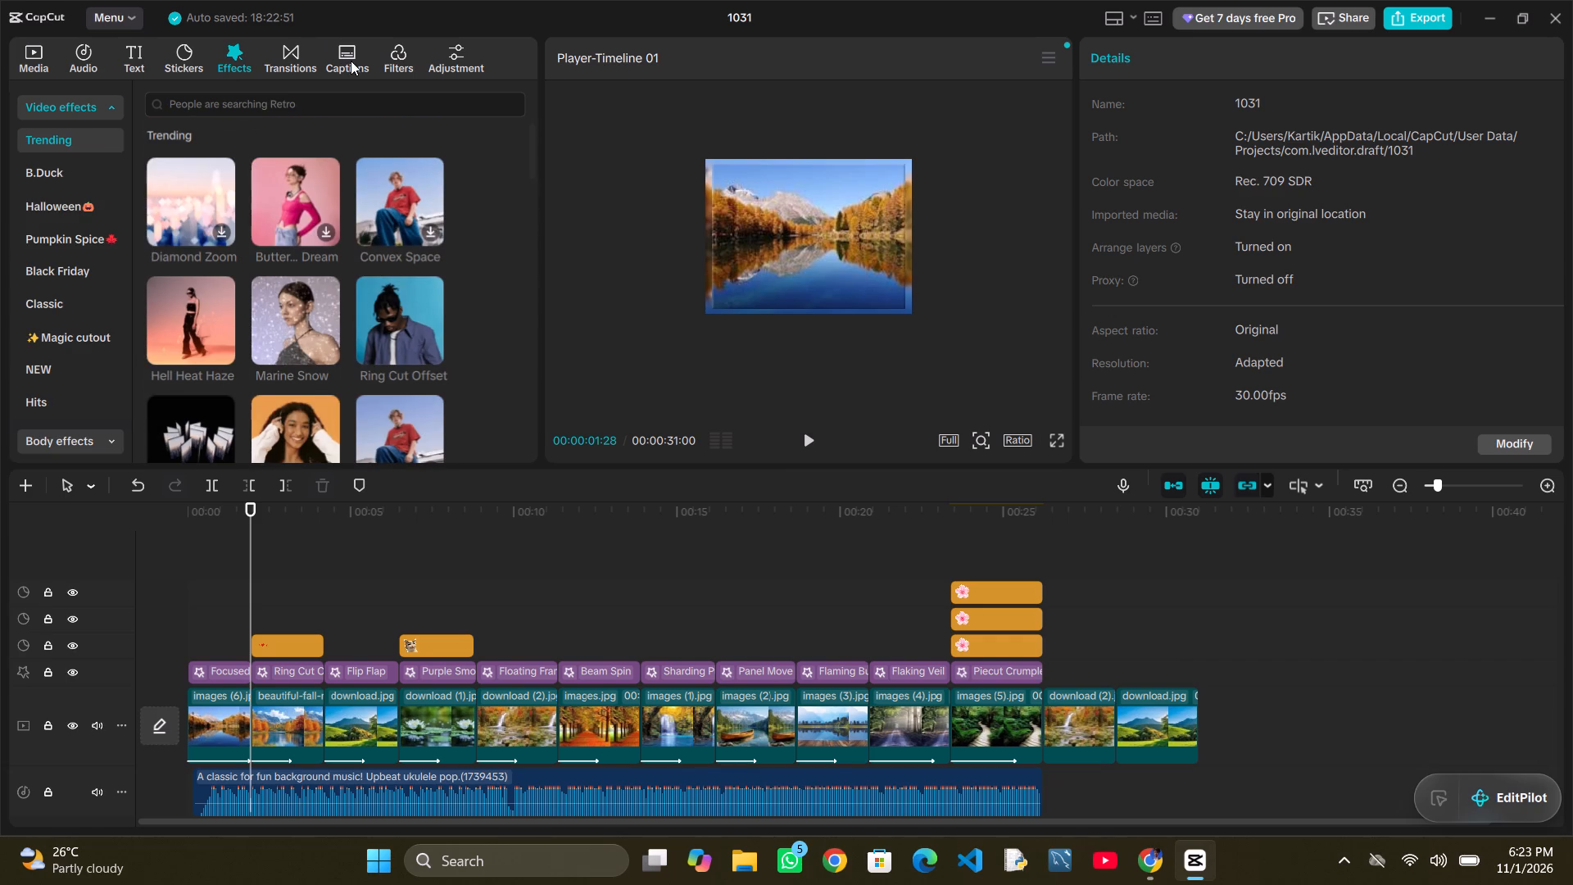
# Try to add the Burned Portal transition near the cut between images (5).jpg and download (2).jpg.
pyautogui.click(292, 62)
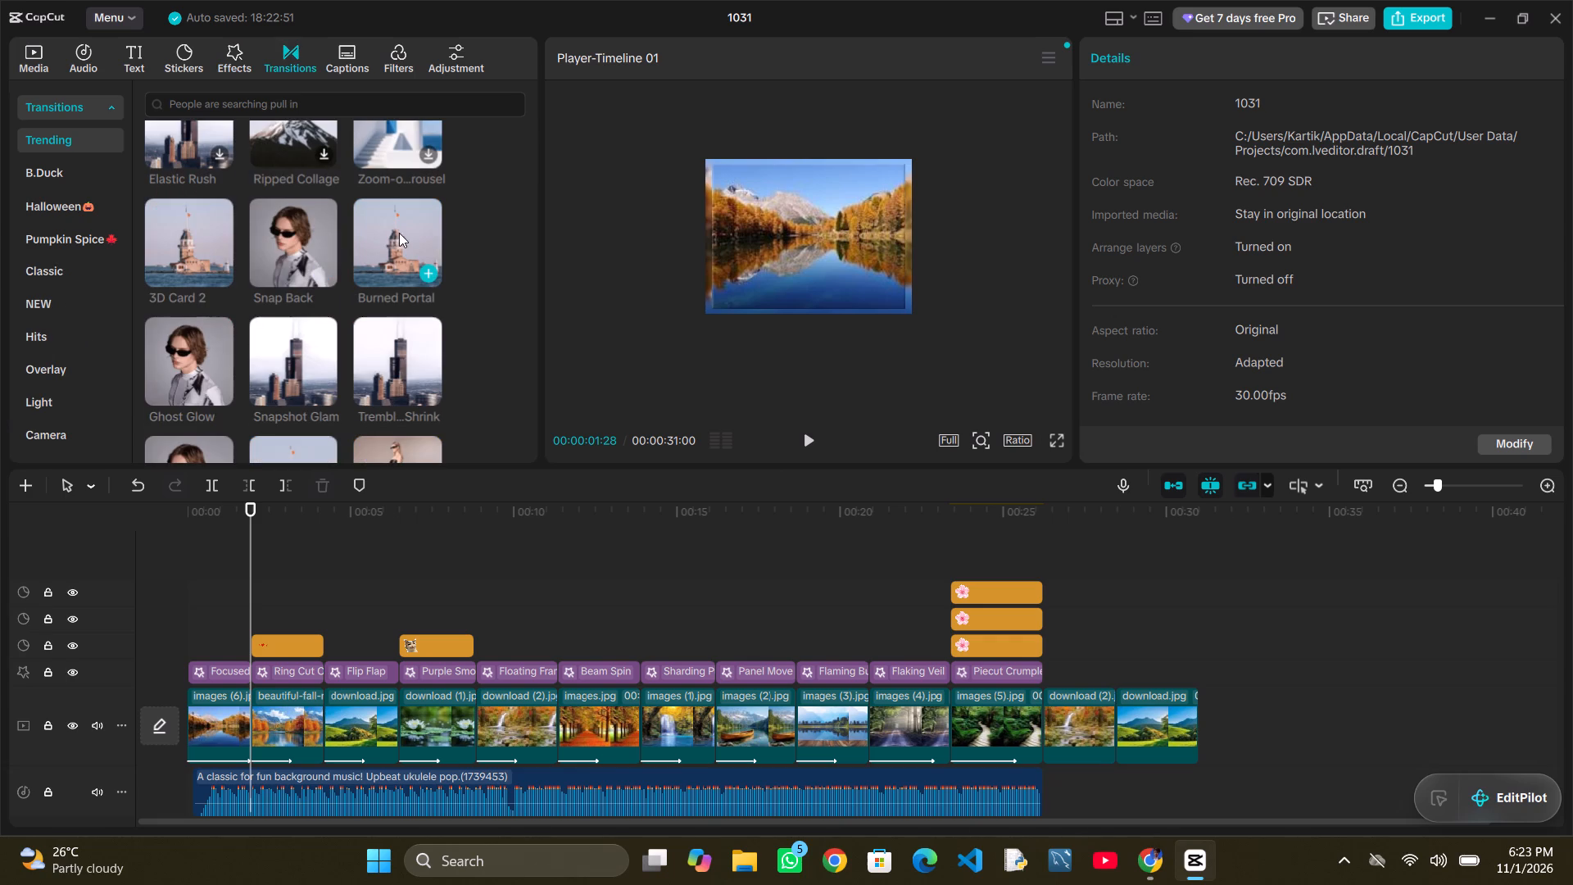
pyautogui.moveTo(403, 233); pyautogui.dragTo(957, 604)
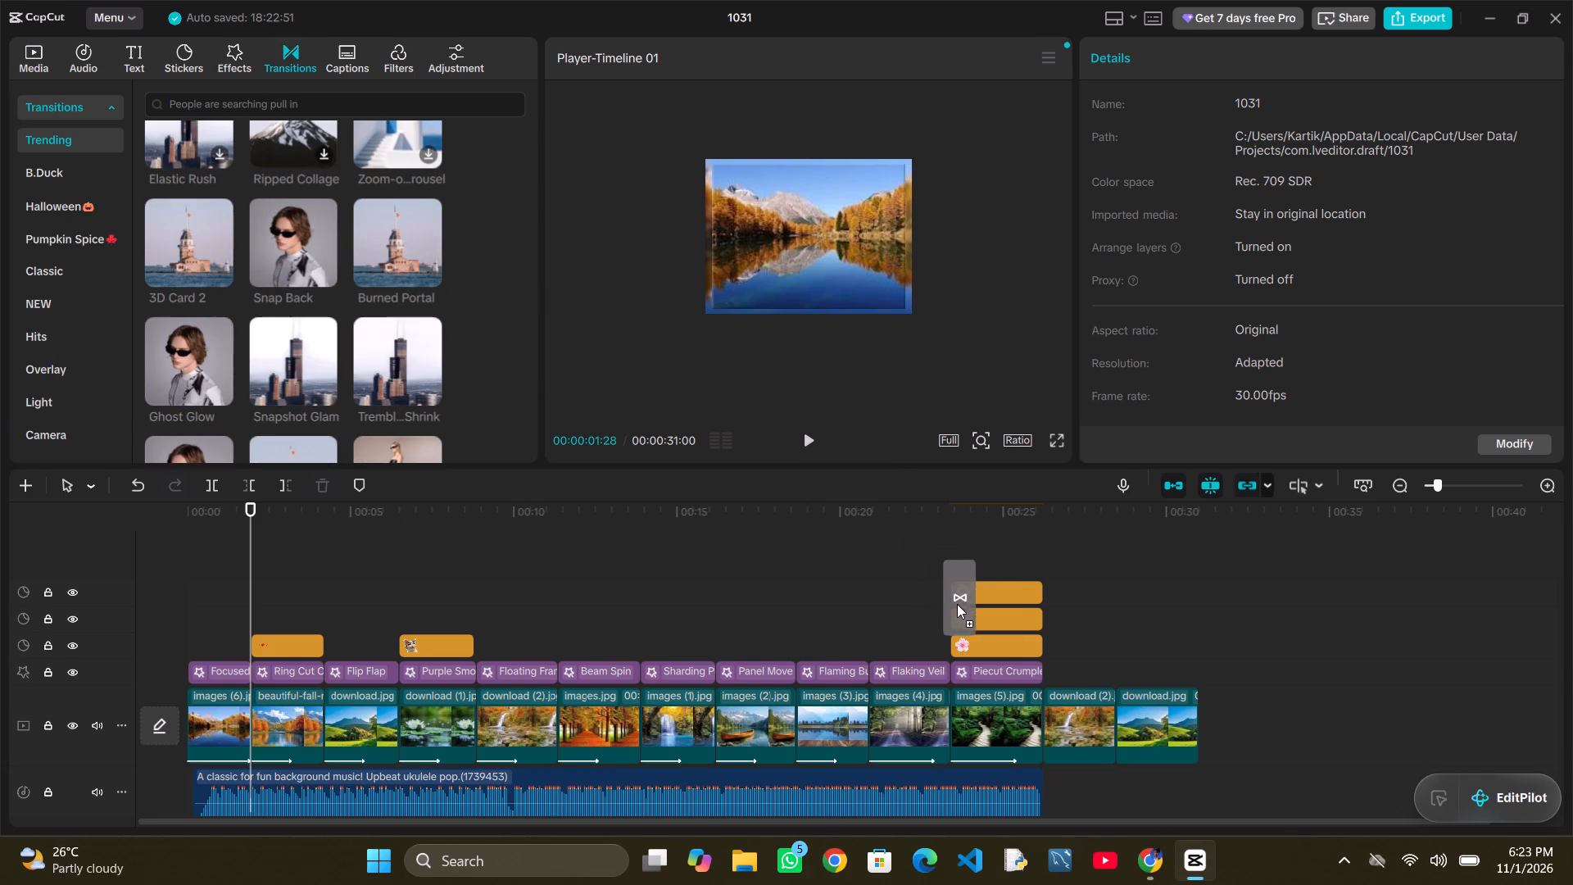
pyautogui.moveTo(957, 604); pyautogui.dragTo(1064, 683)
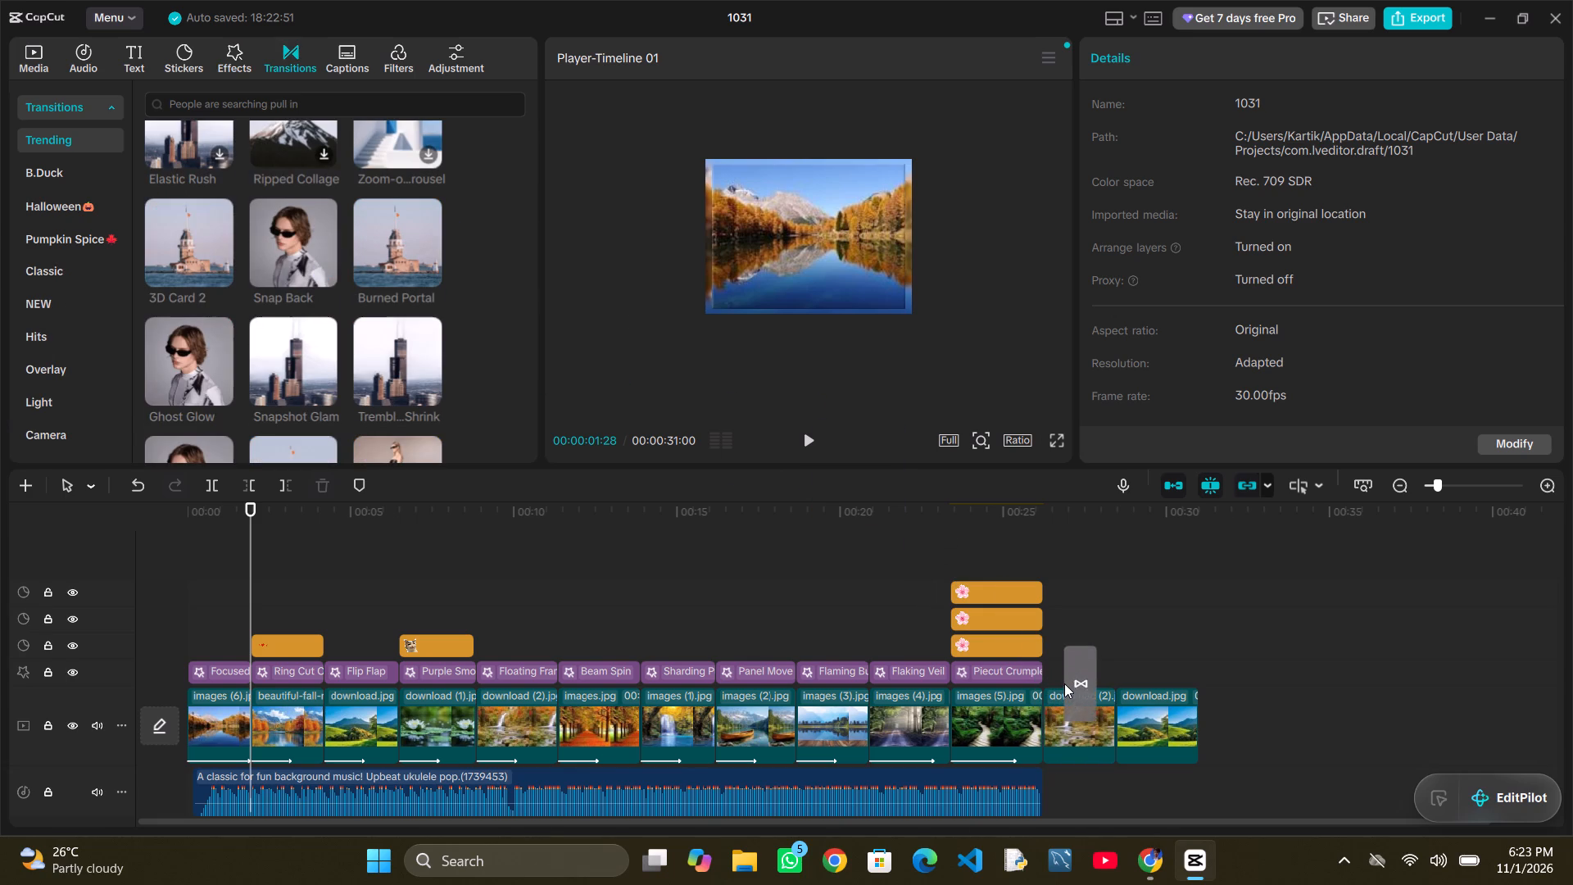
# Preview the slideshow from 00:00:01:28 and stop at 00:00:04:25.
pyautogui.click(813, 442)
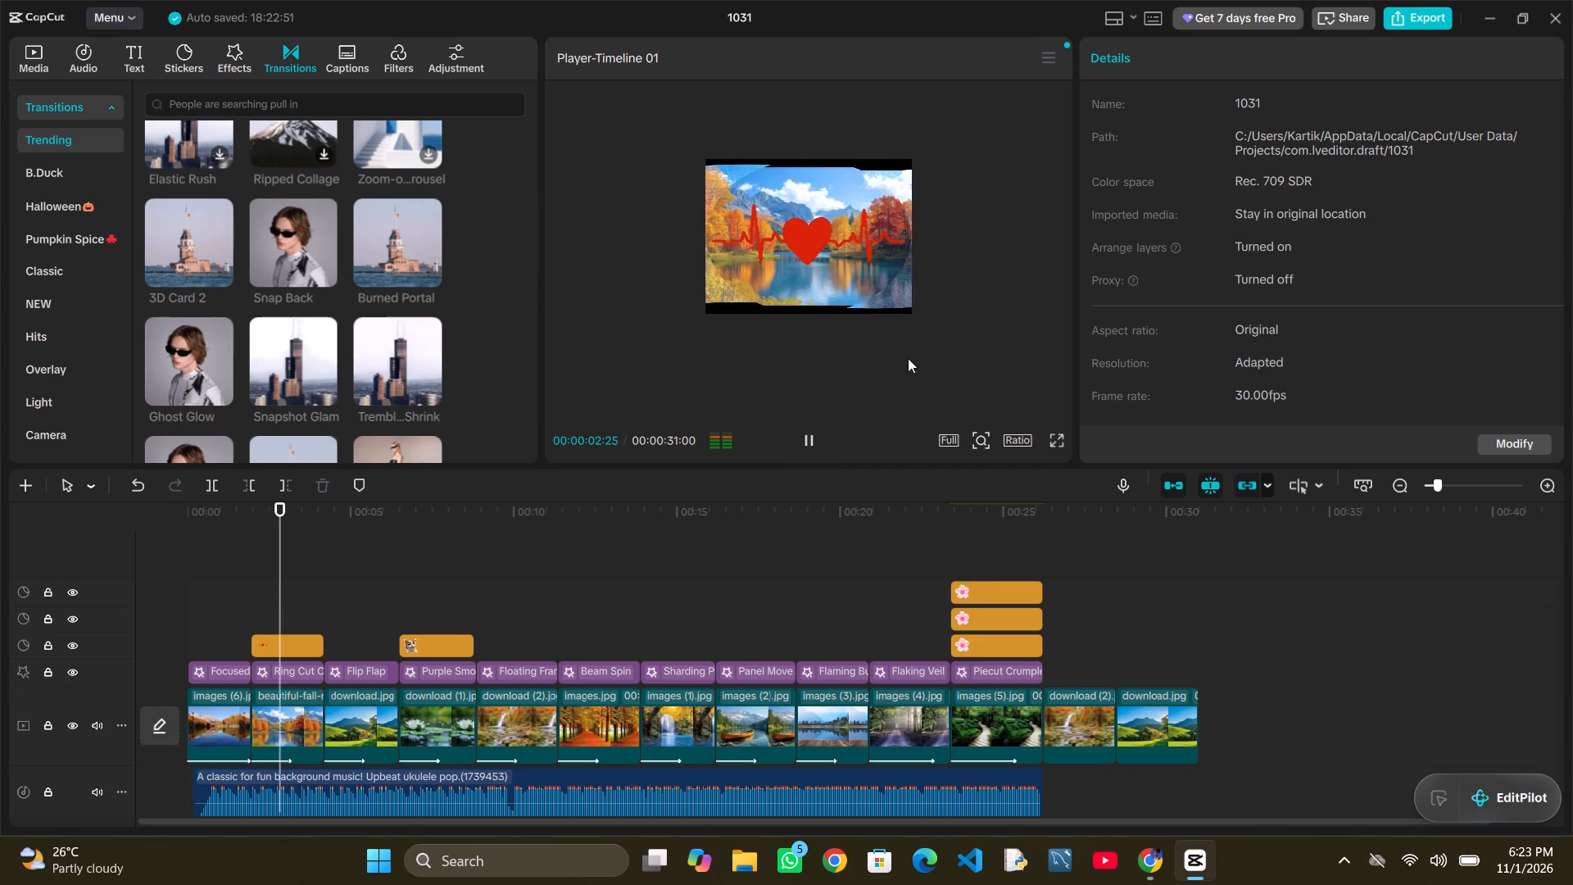
pyautogui.click(786, 445)
pyautogui.click(816, 442)
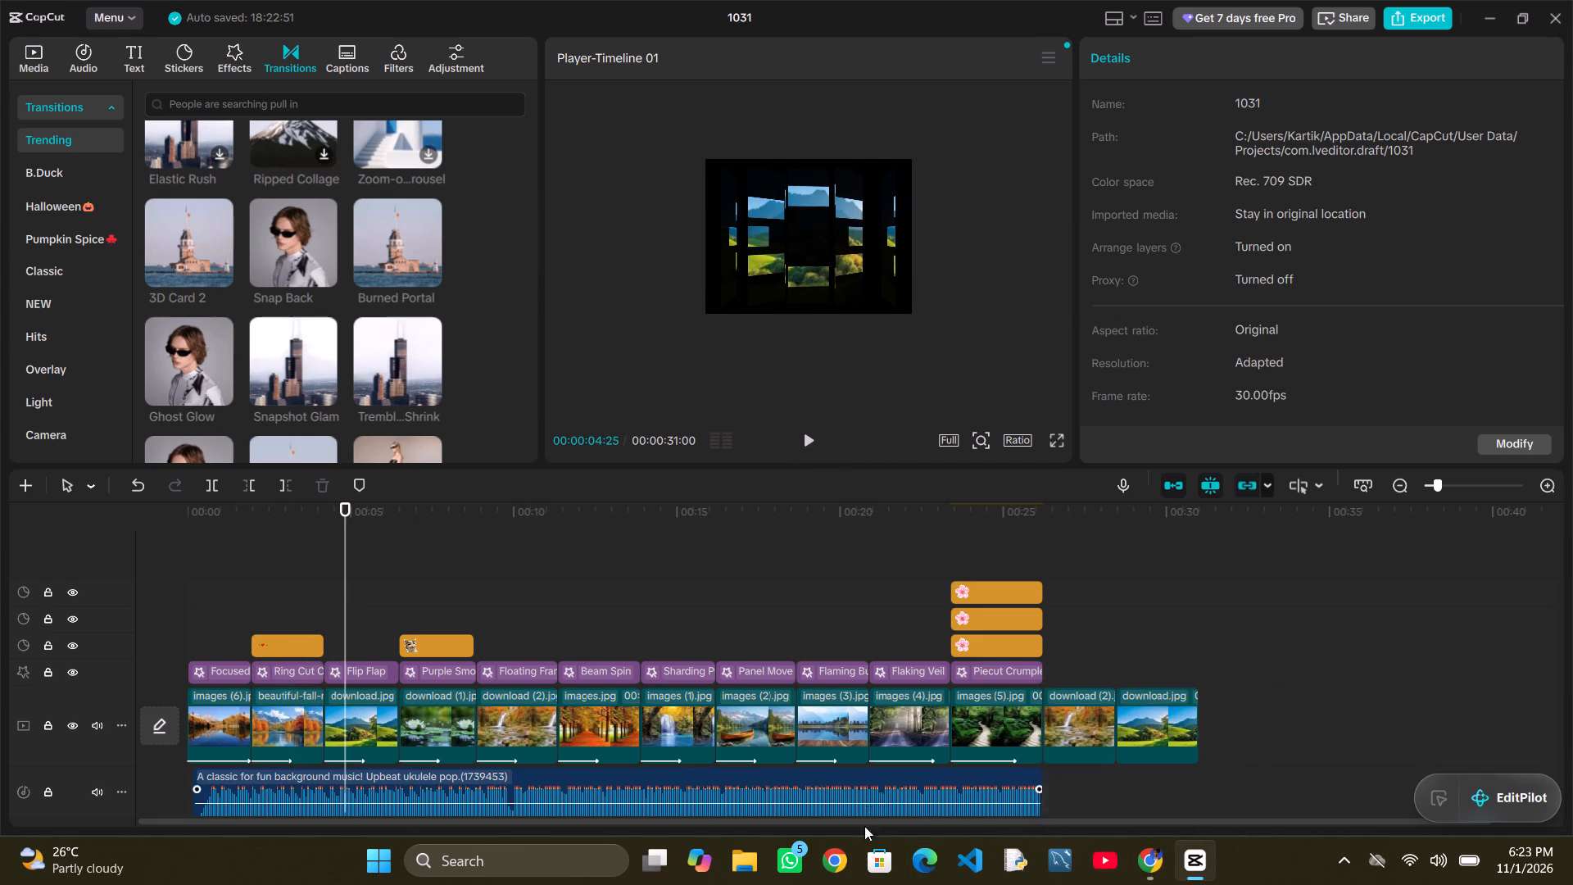
# Switch to Chrome with the first profile and search Google in the New Tab for "download cat video free without watermrk".
pyautogui.click(839, 851)
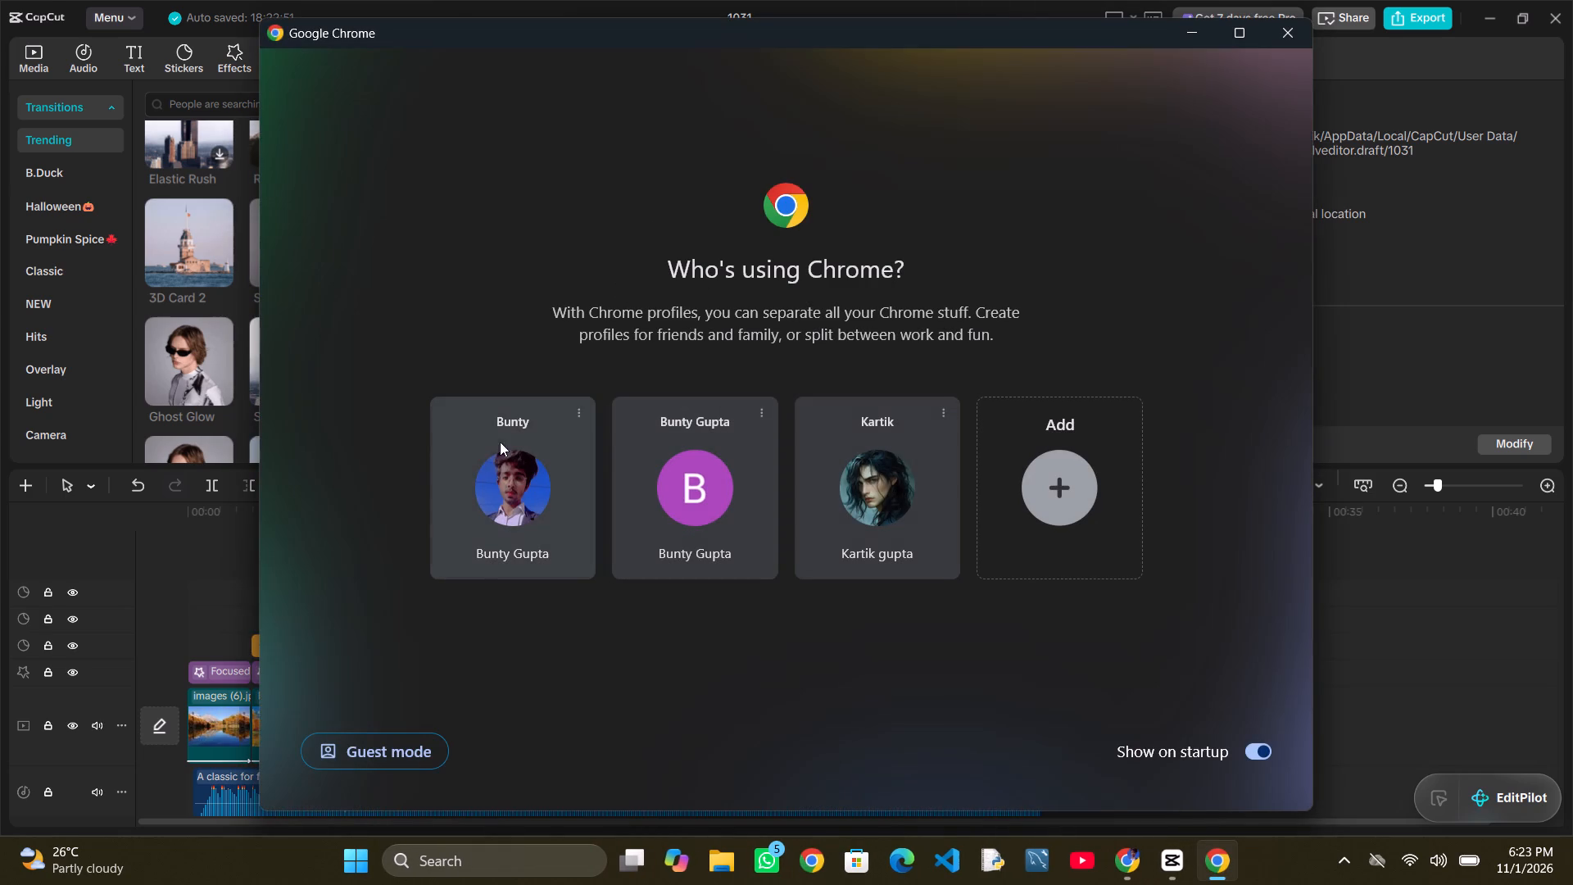
pyautogui.click(489, 462)
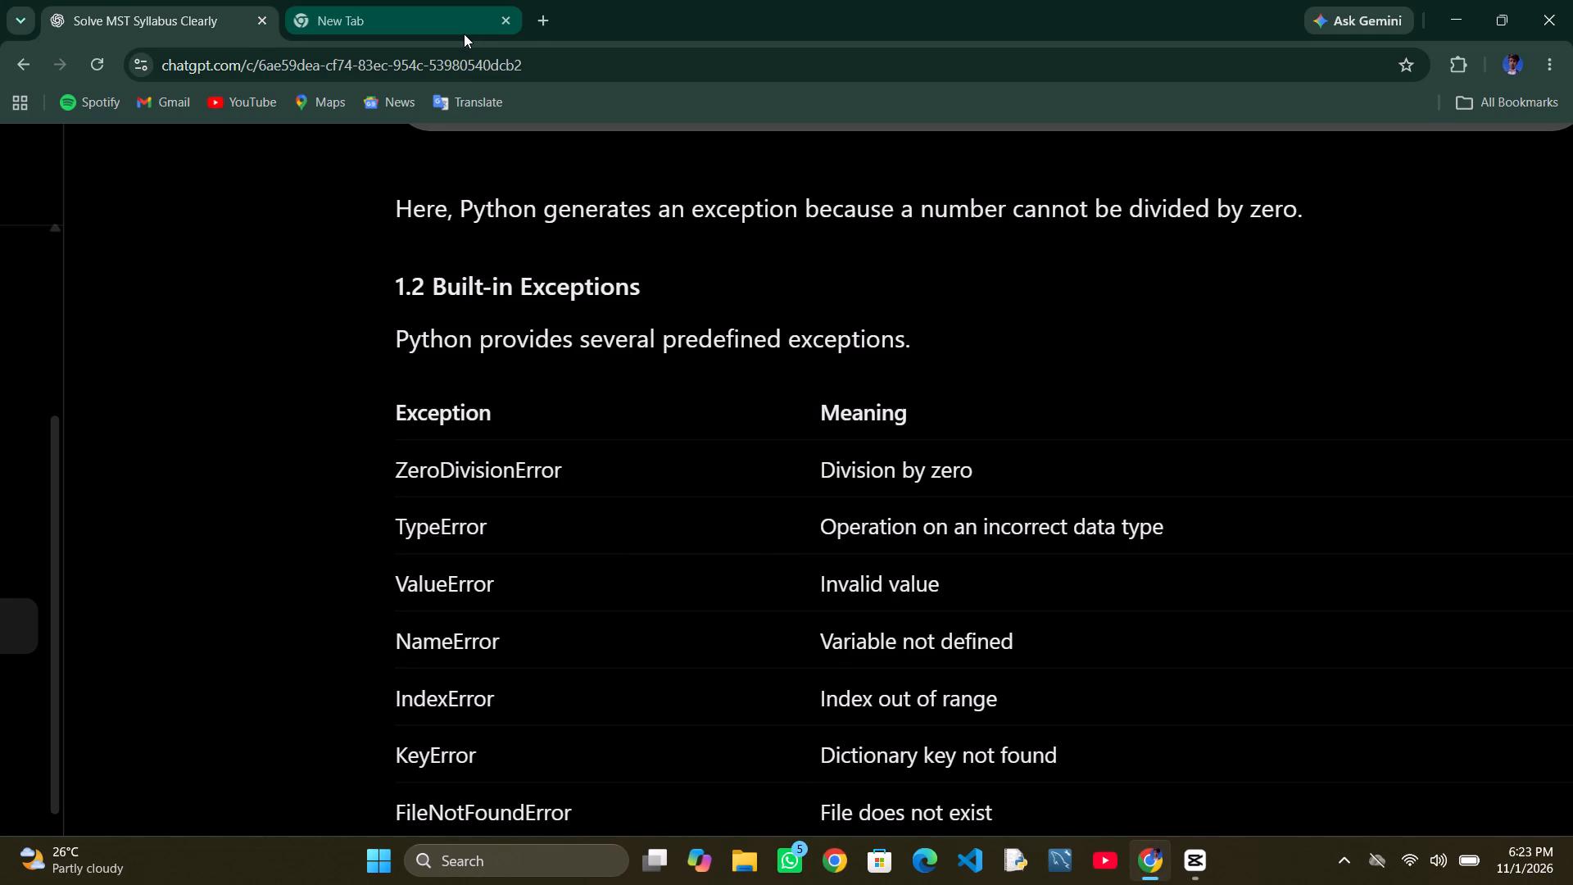
pyautogui.click(464, 34)
pyautogui.click(406, 69)
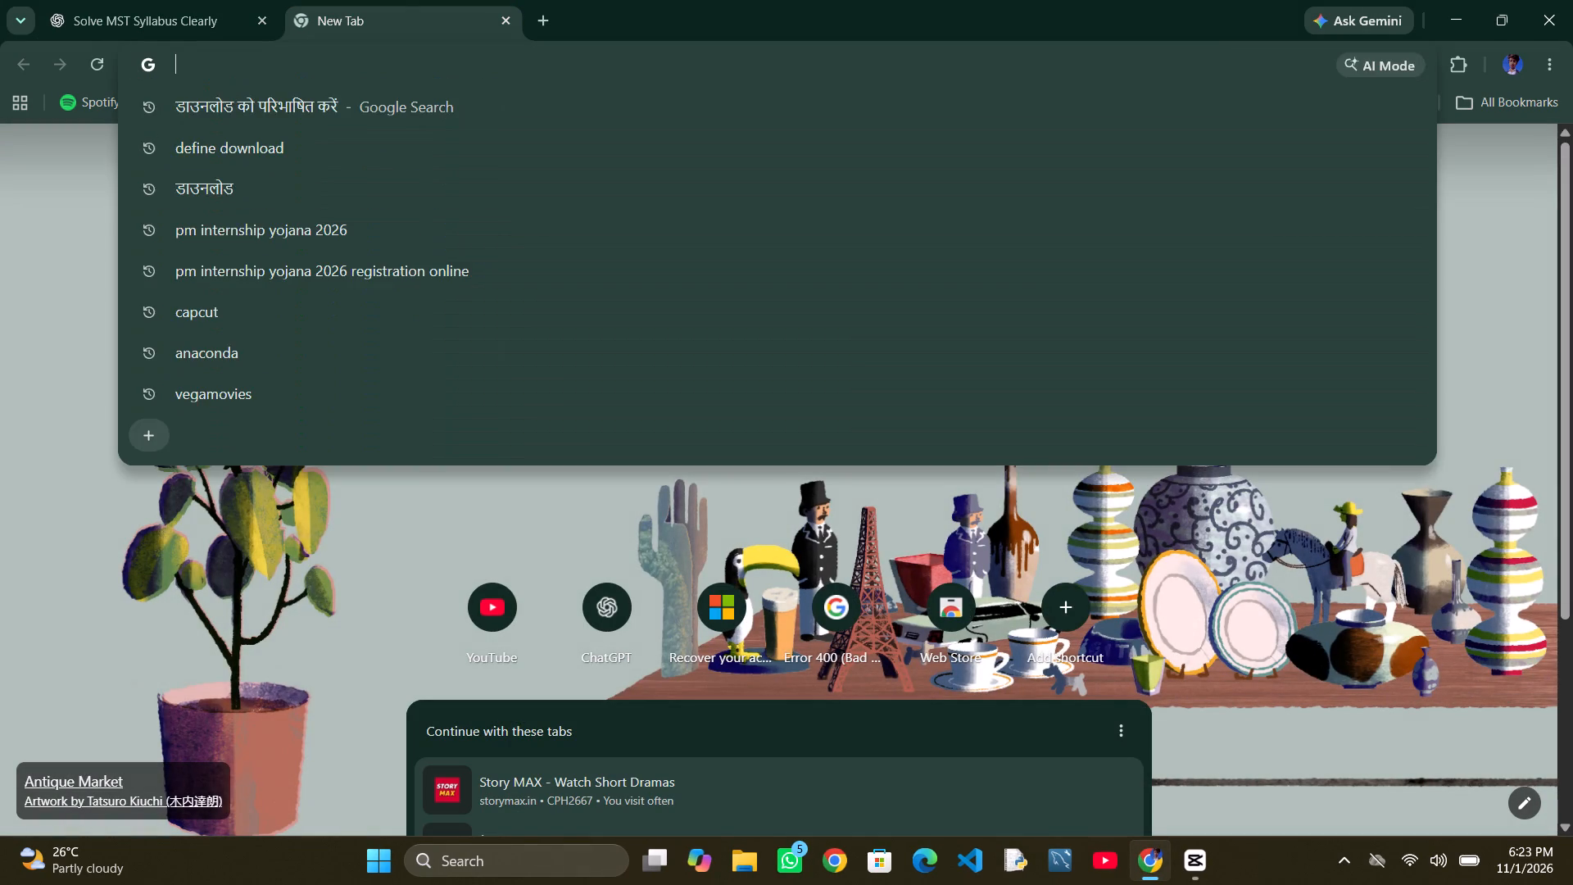
pyautogui.write('download cat video')
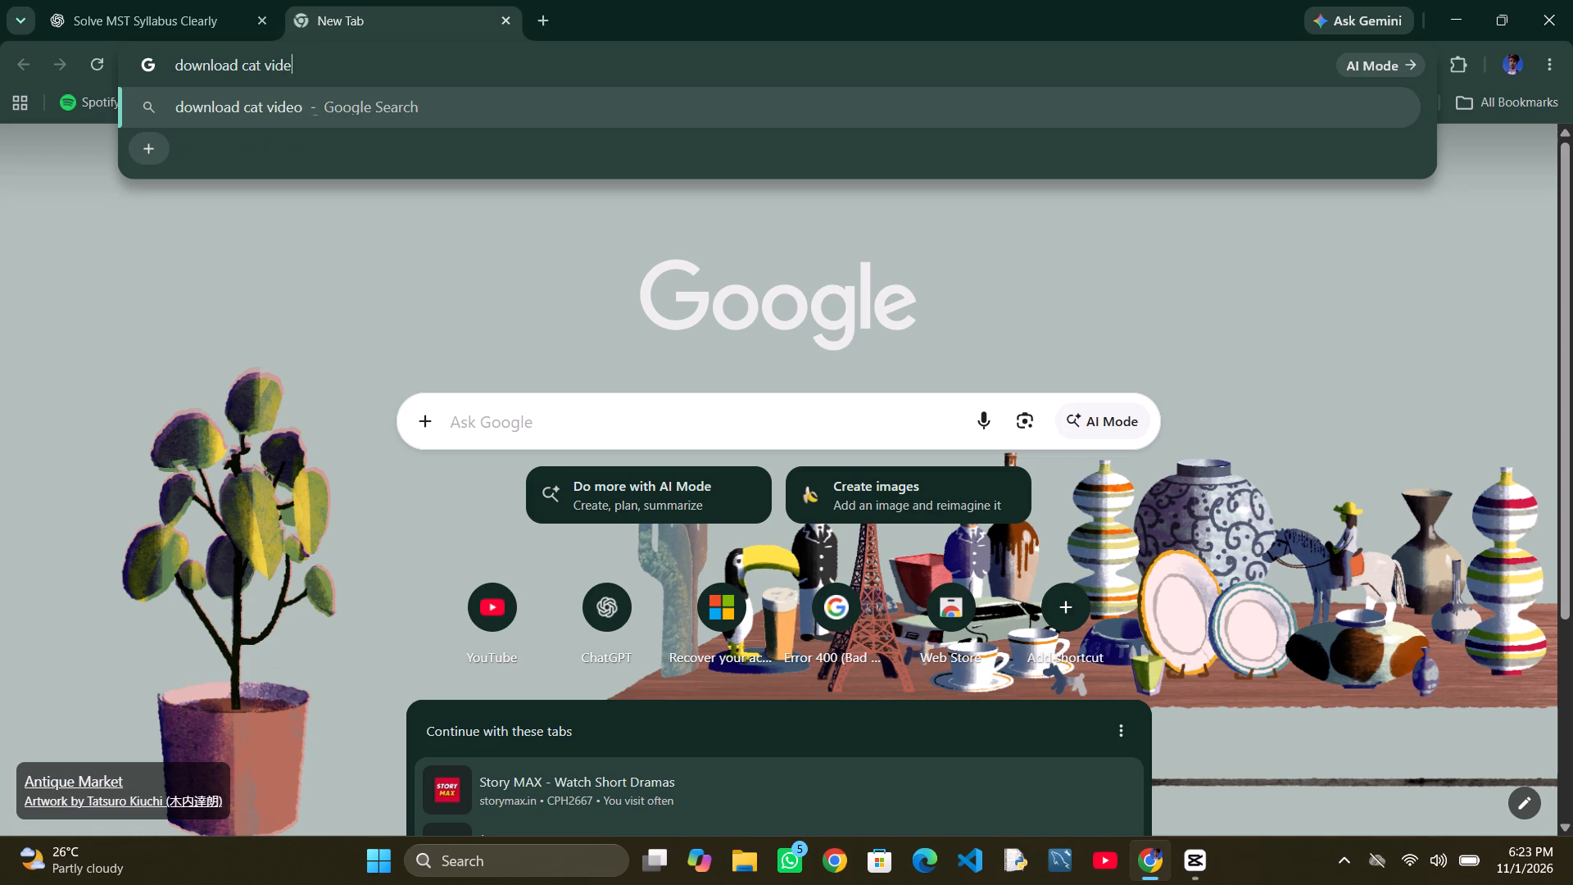
pyautogui.press('space')
pyautogui.write('free without')
pyautogui.press('space')
pyautogui.write('water')
pyautogui.write('mrk')
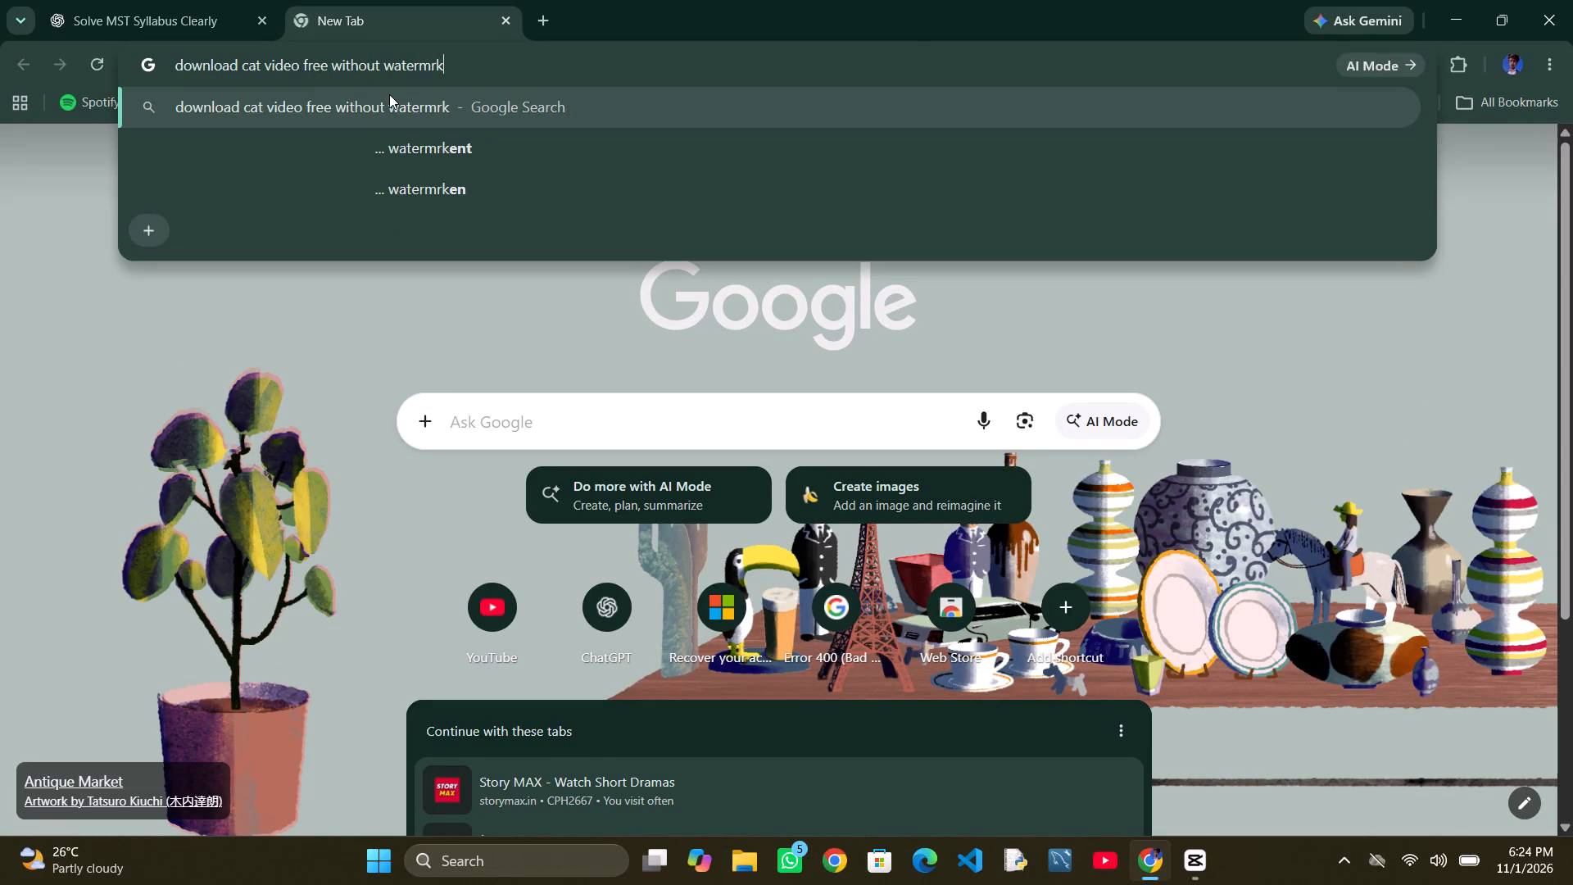
pyautogui.press("'")
pyautogui.press('BackSpace')
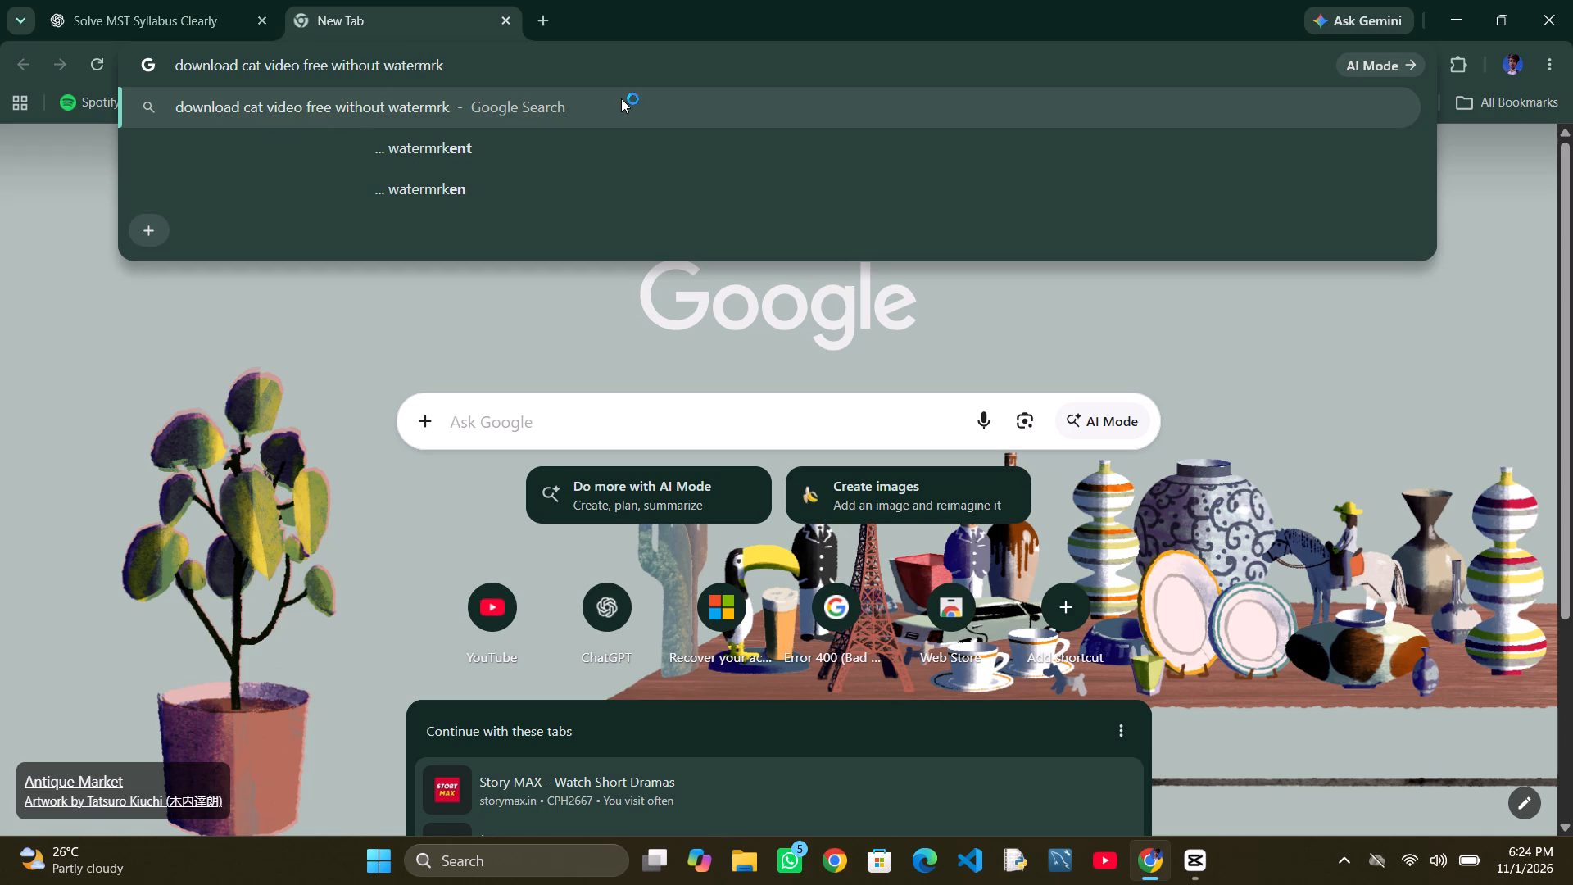
pyautogui.press('Return')
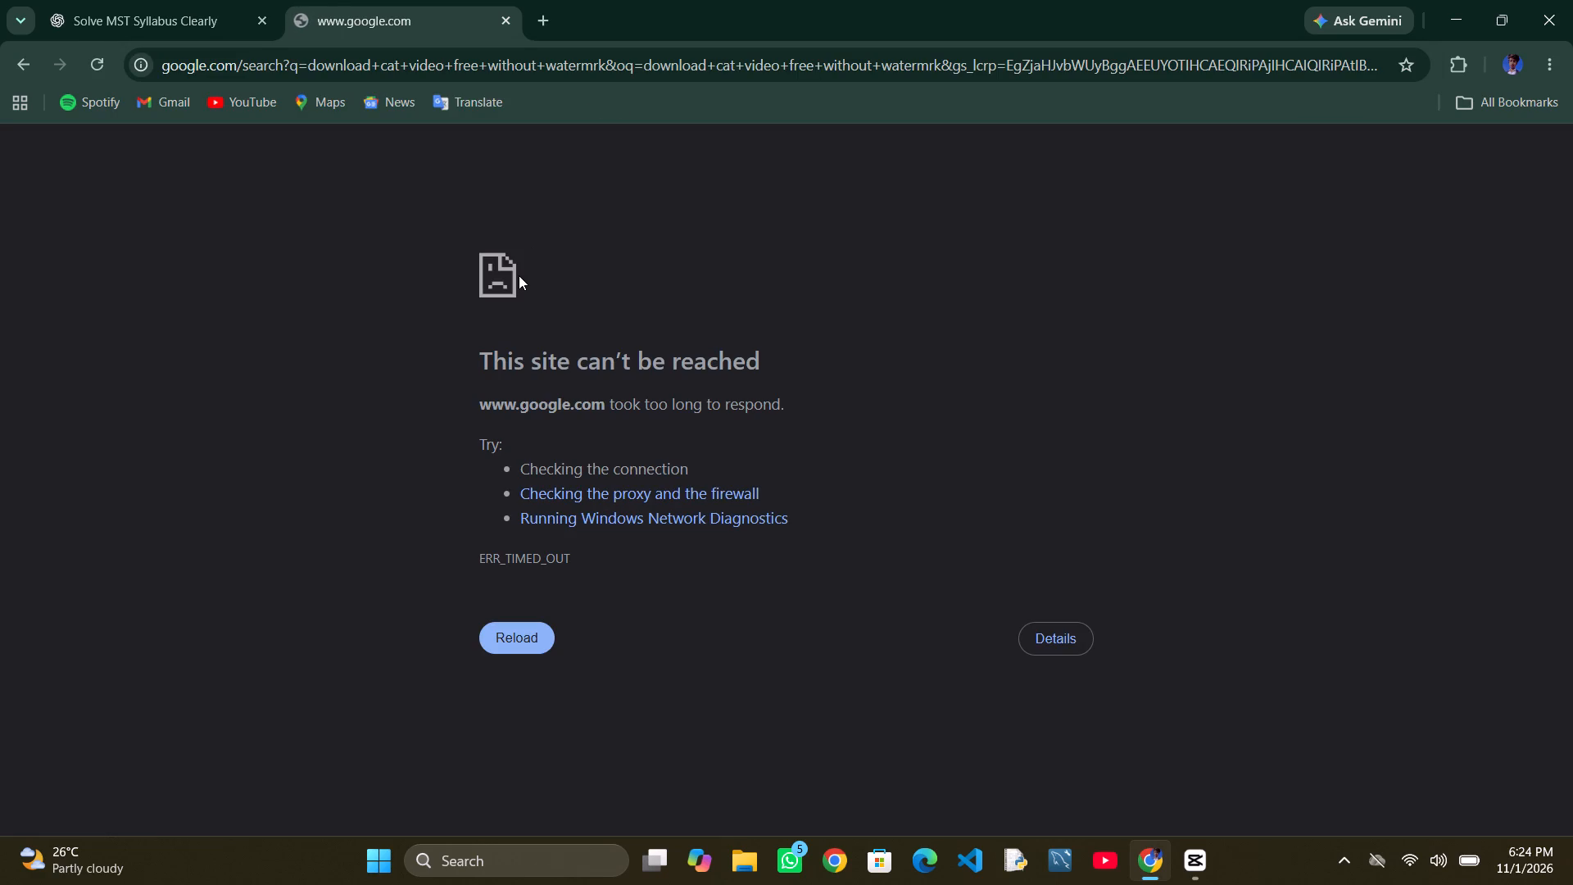
pyautogui.hscroll(7, 519, 275)
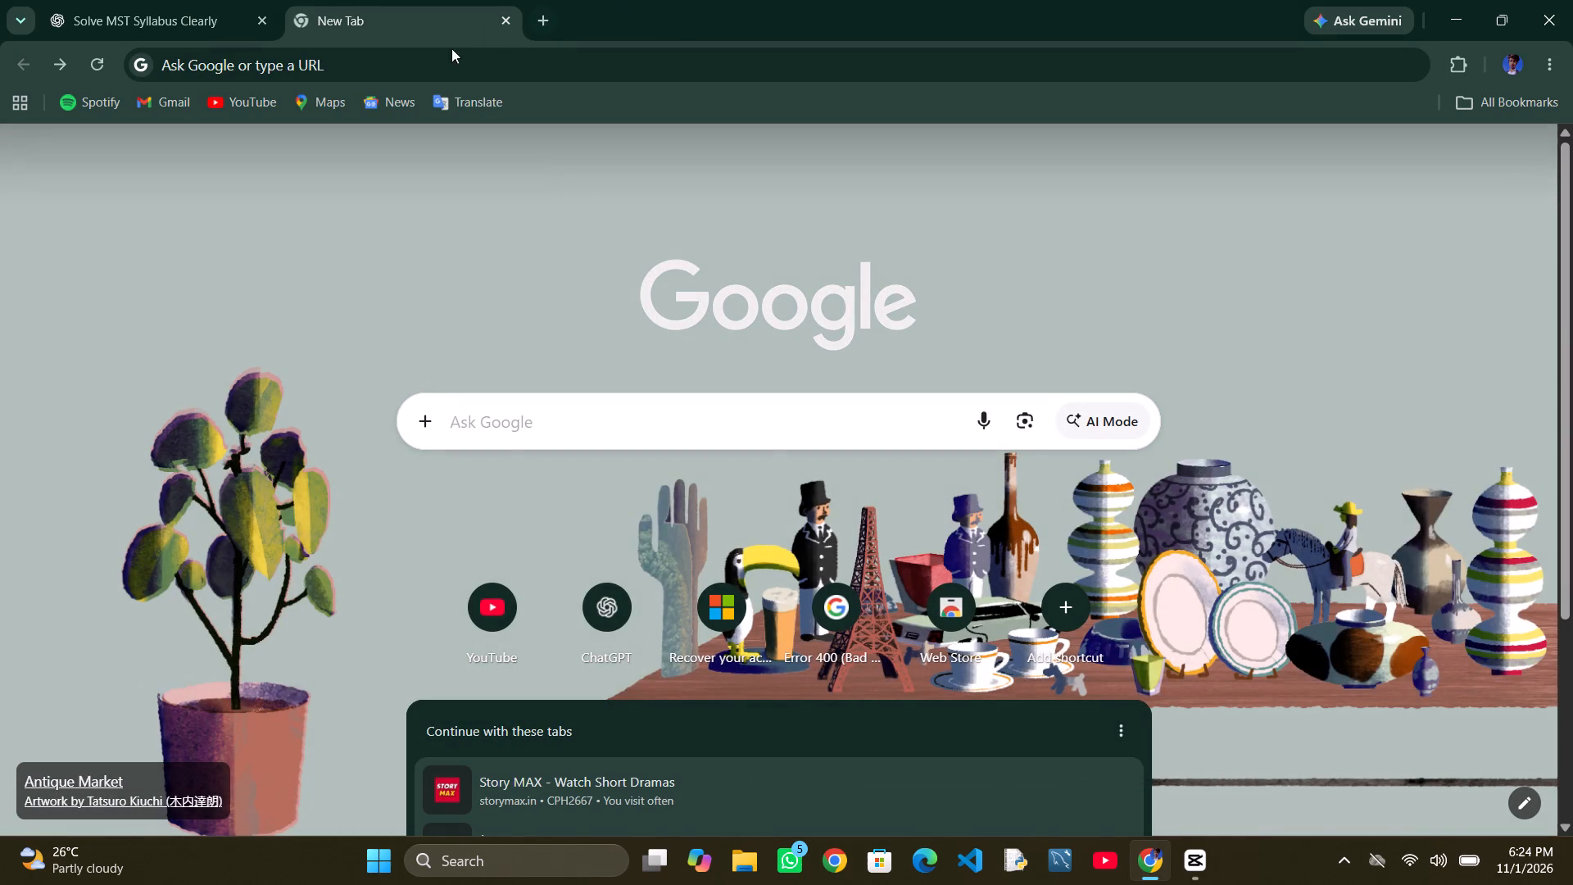
pyautogui.click(433, 61)
pyautogui.write('download cat video')
pyautogui.press('space')
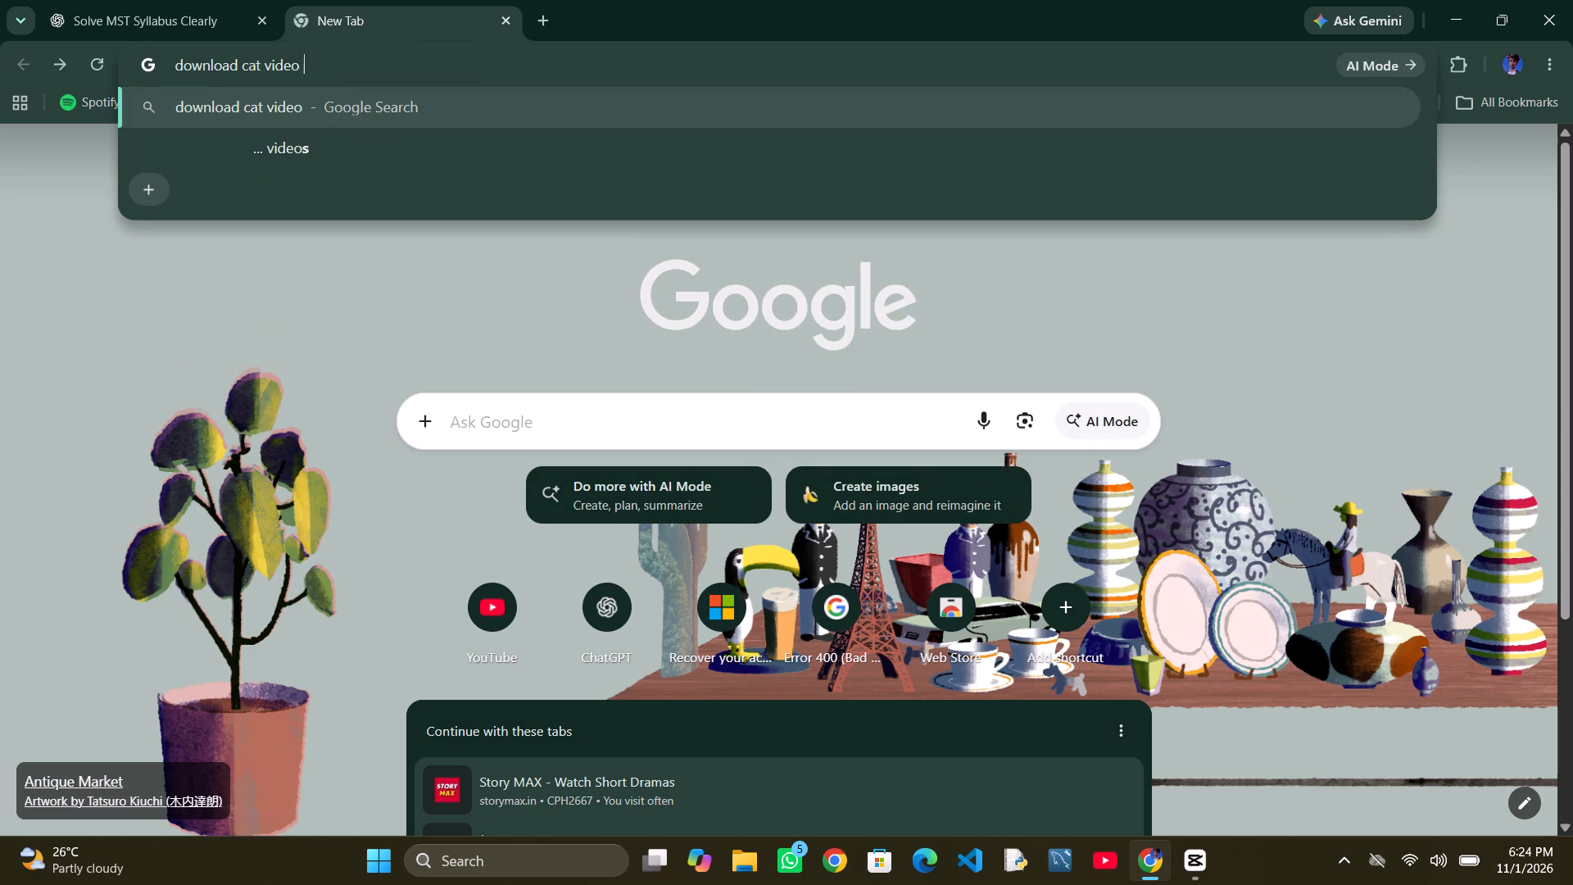
pyautogui.press('Return')
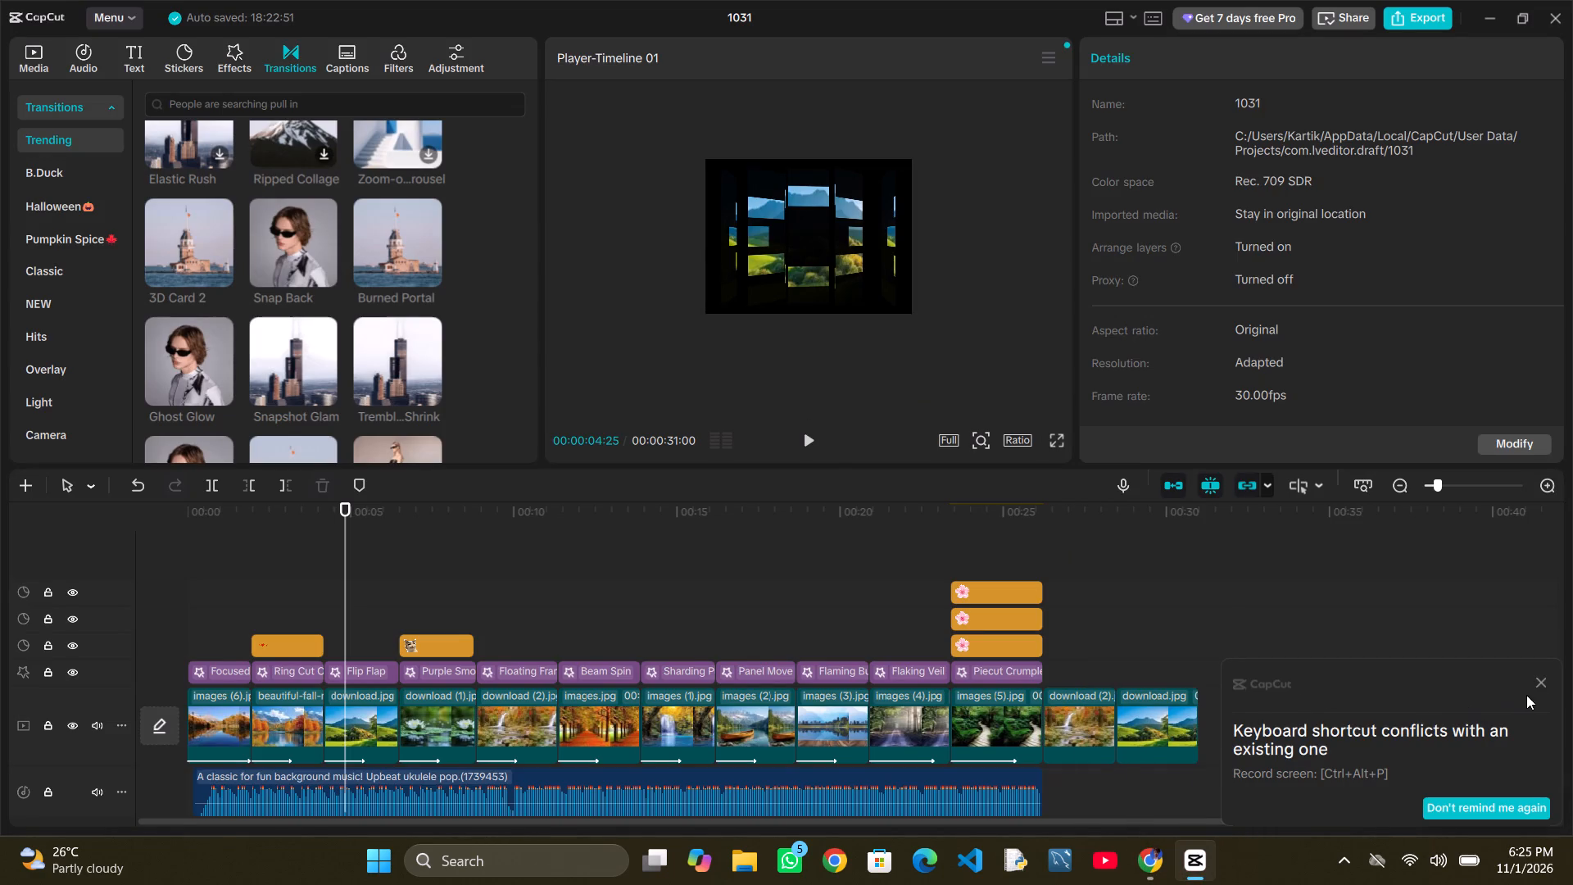
pyautogui.click(1541, 679)
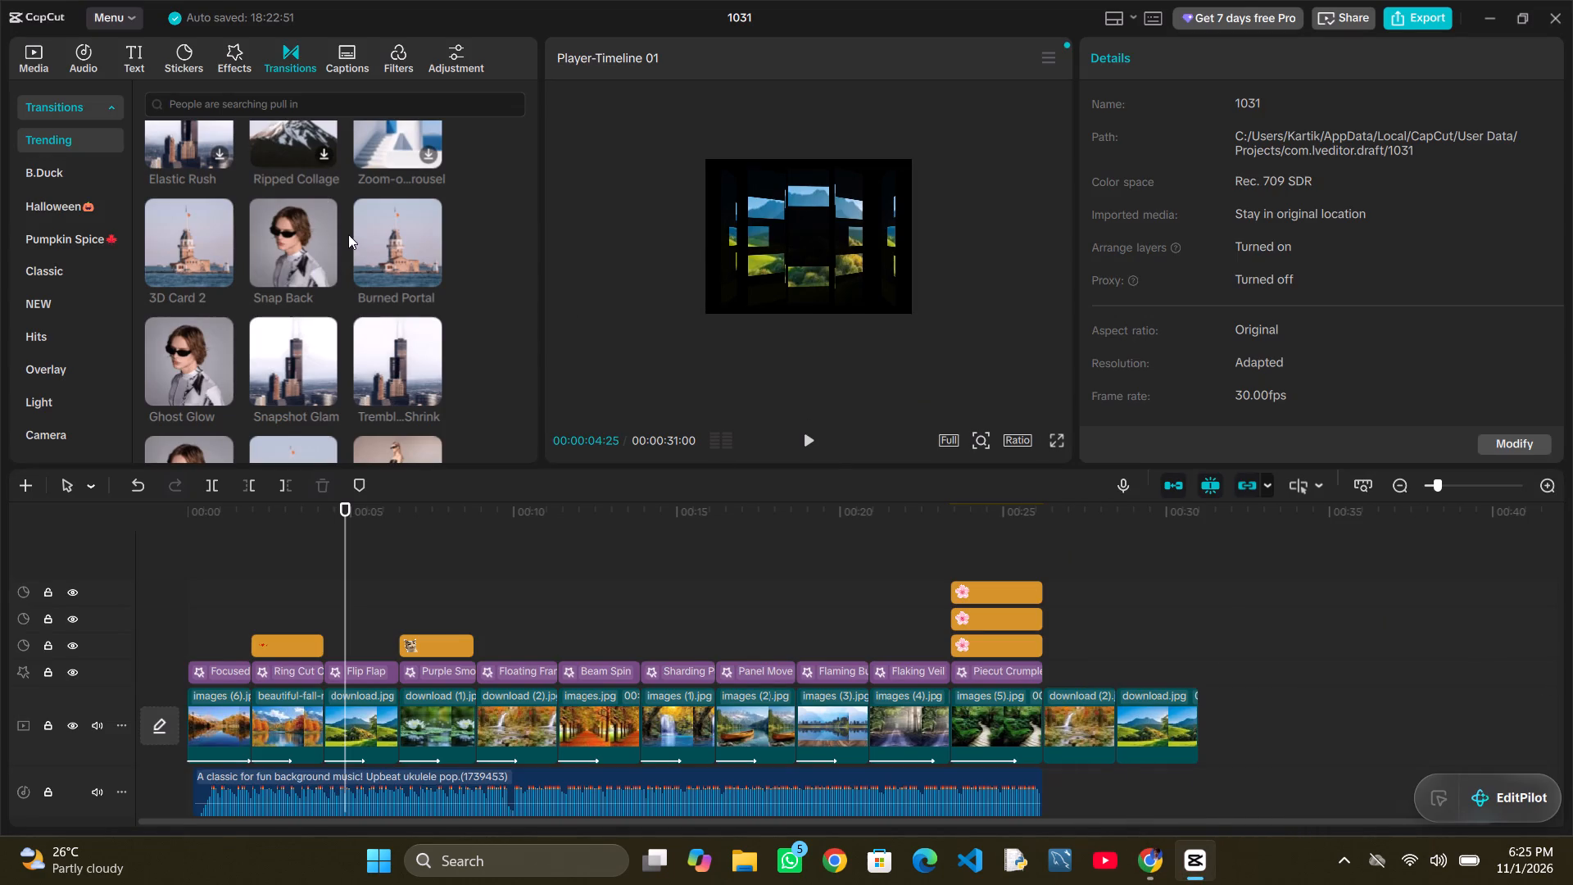
# Download the Silent Chill effect from the trending video effects.
pyautogui.click(233, 61)
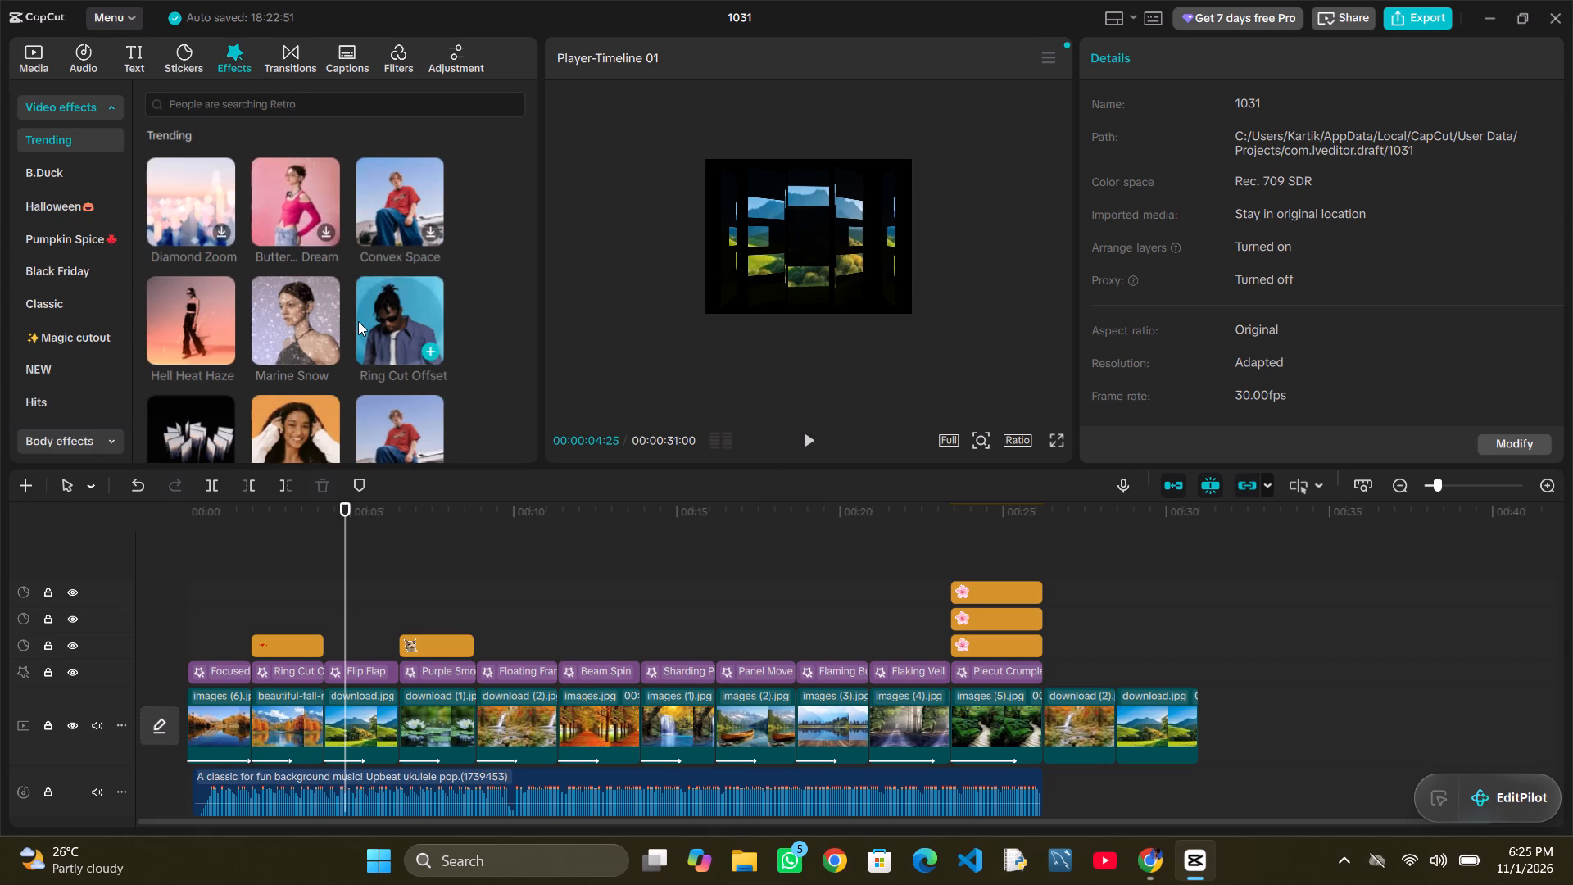
pyautogui.scroll(-14, 358, 321)
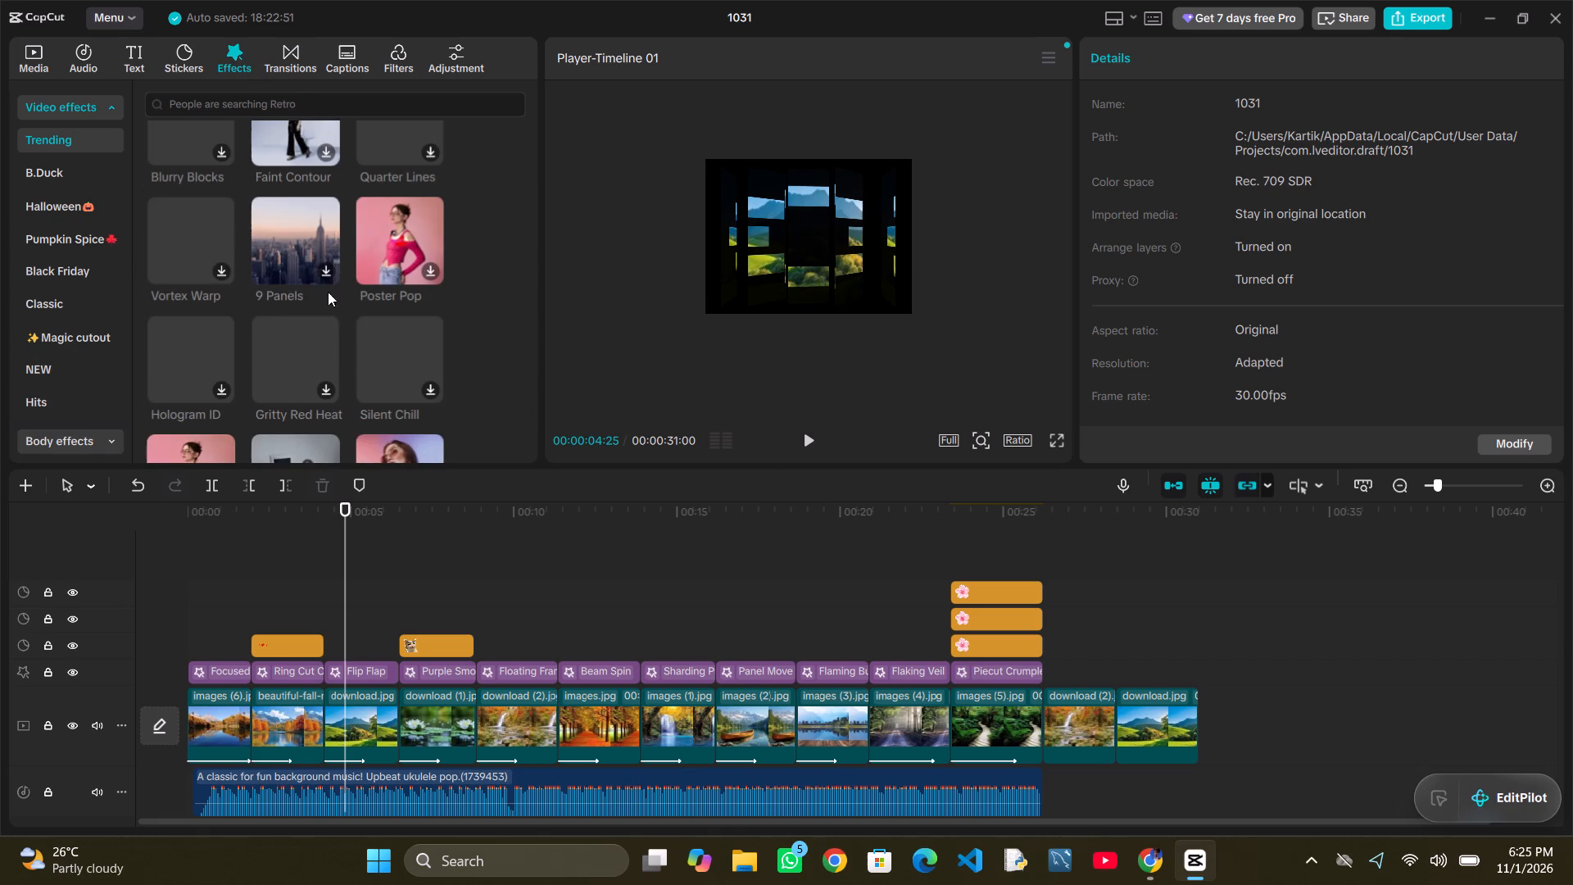
pyautogui.moveTo(404, 357); pyautogui.dragTo(411, 379)
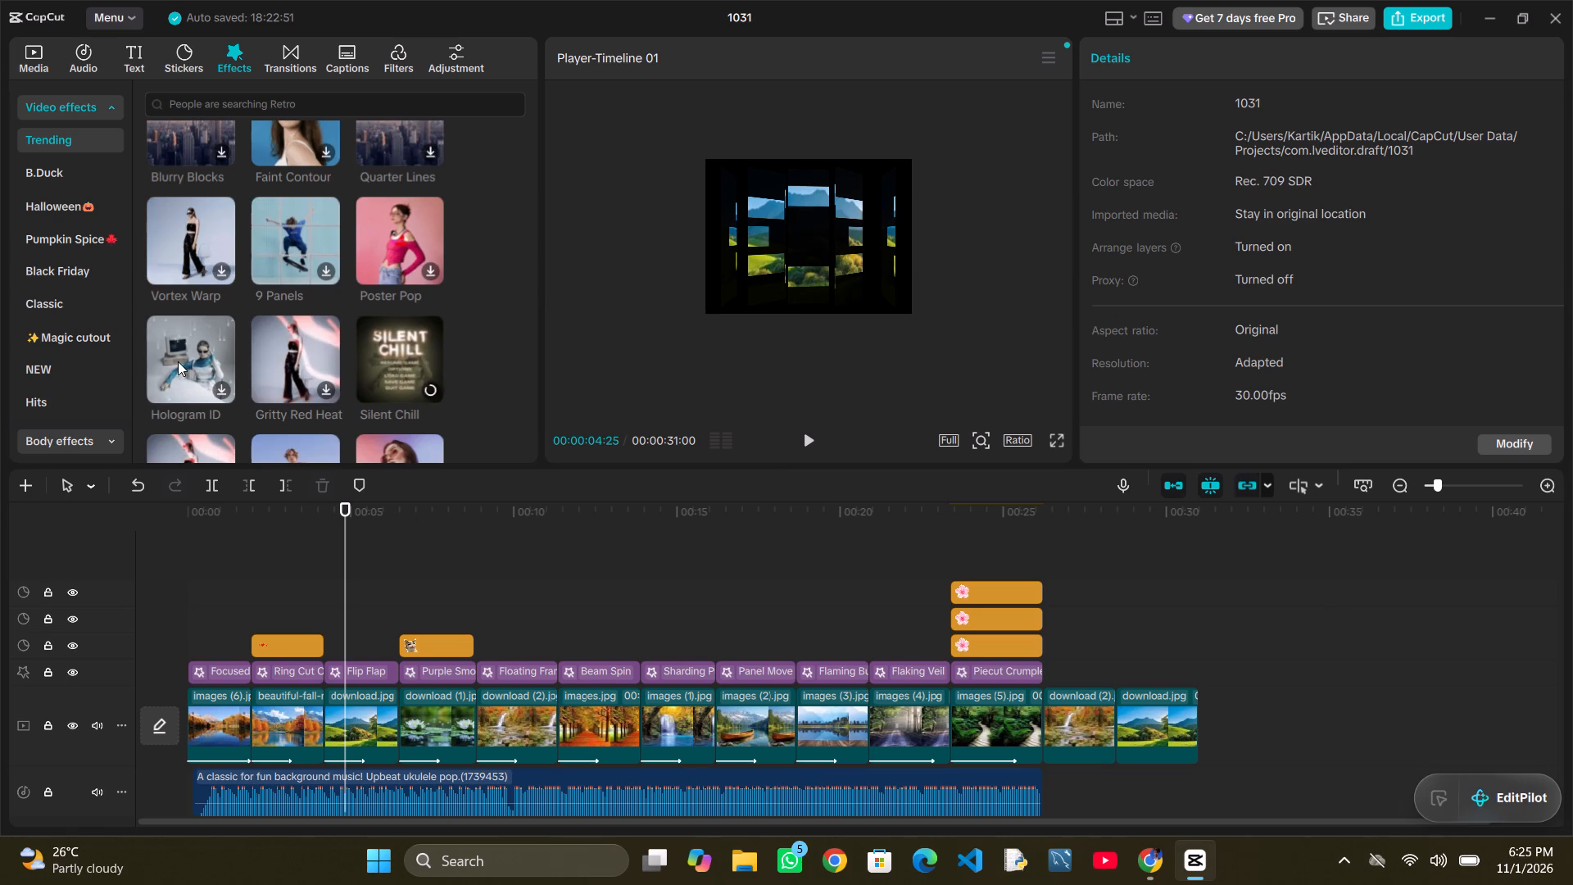
# Download the Hologram ID effect and place it on the effects track directly after Piecut Crumple, starting over download (2).jpg.
pyautogui.doubleClick(213, 370)
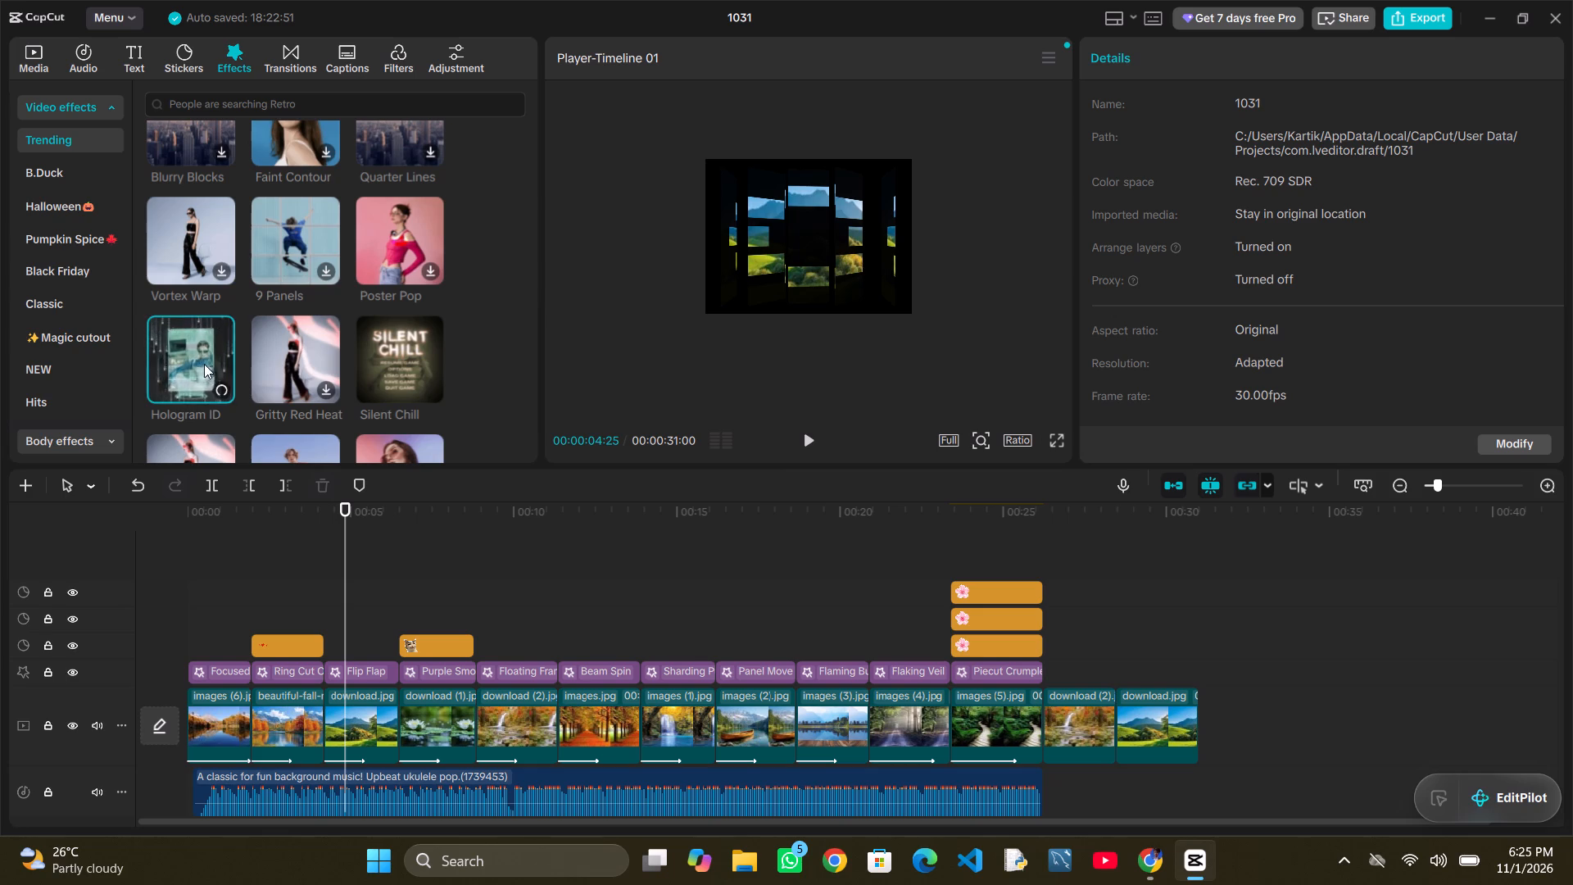
pyautogui.moveTo(196, 351); pyautogui.dragTo(444, 456)
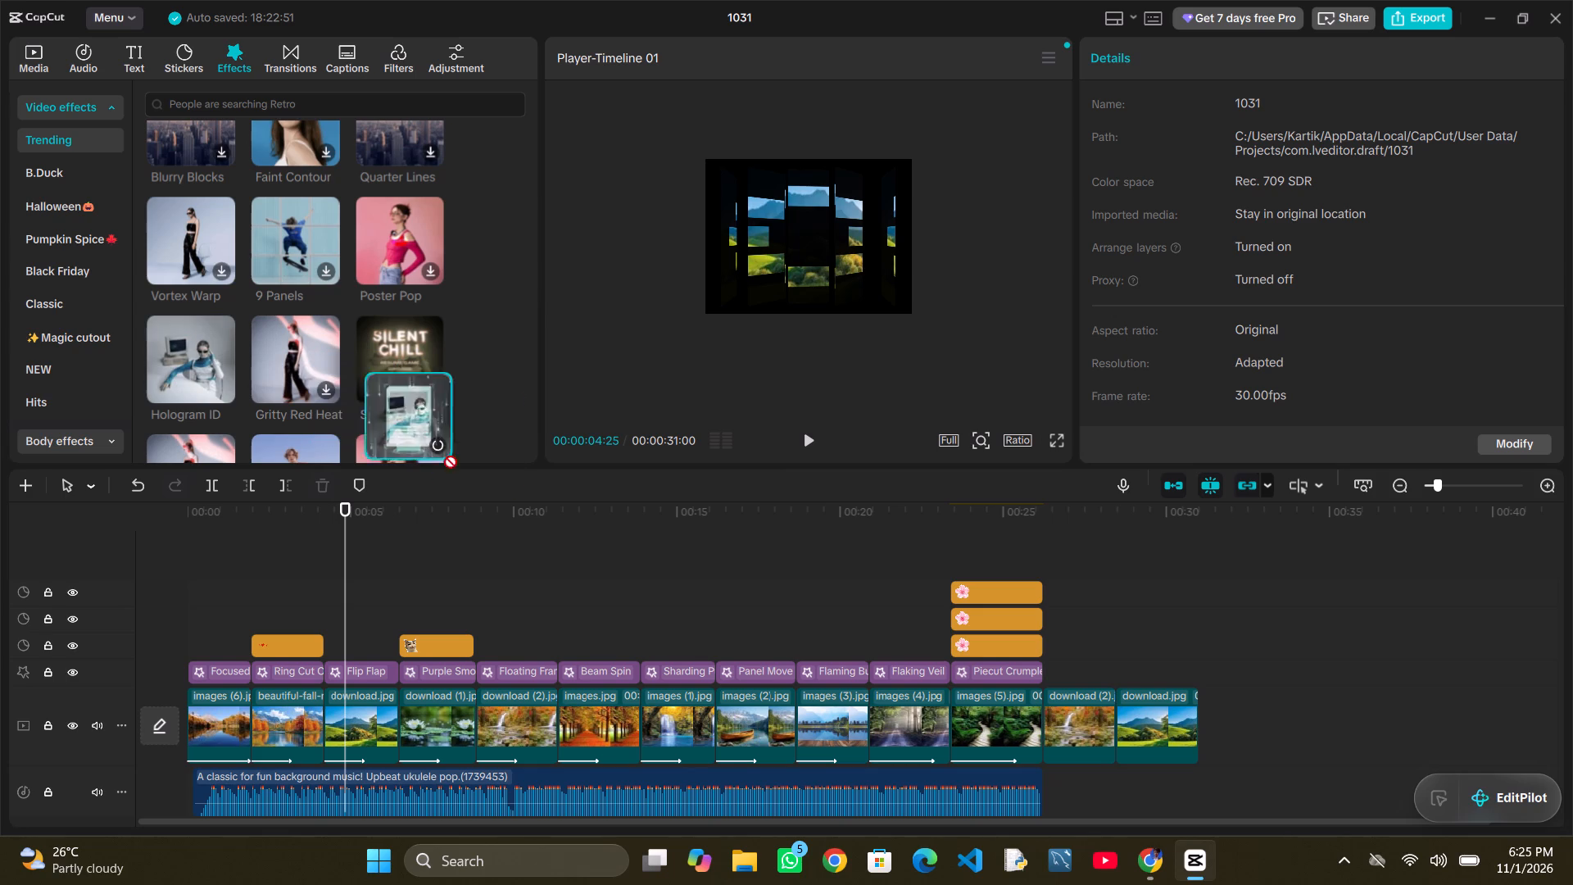
pyautogui.moveTo(444, 456); pyautogui.dragTo(989, 630)
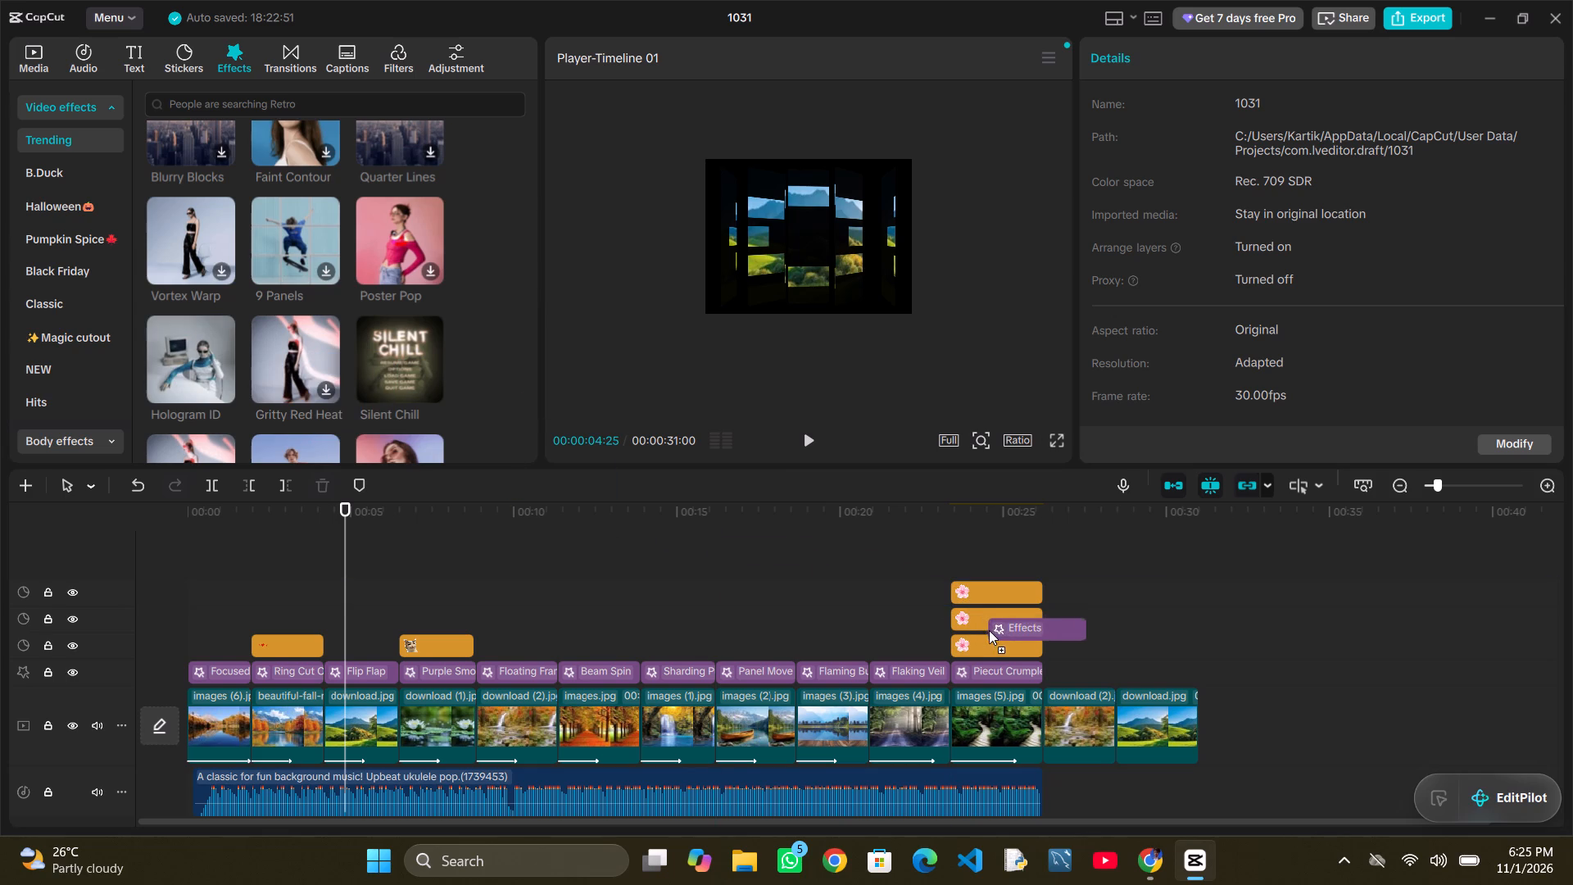
pyautogui.moveTo(989, 630); pyautogui.dragTo(1014, 705)
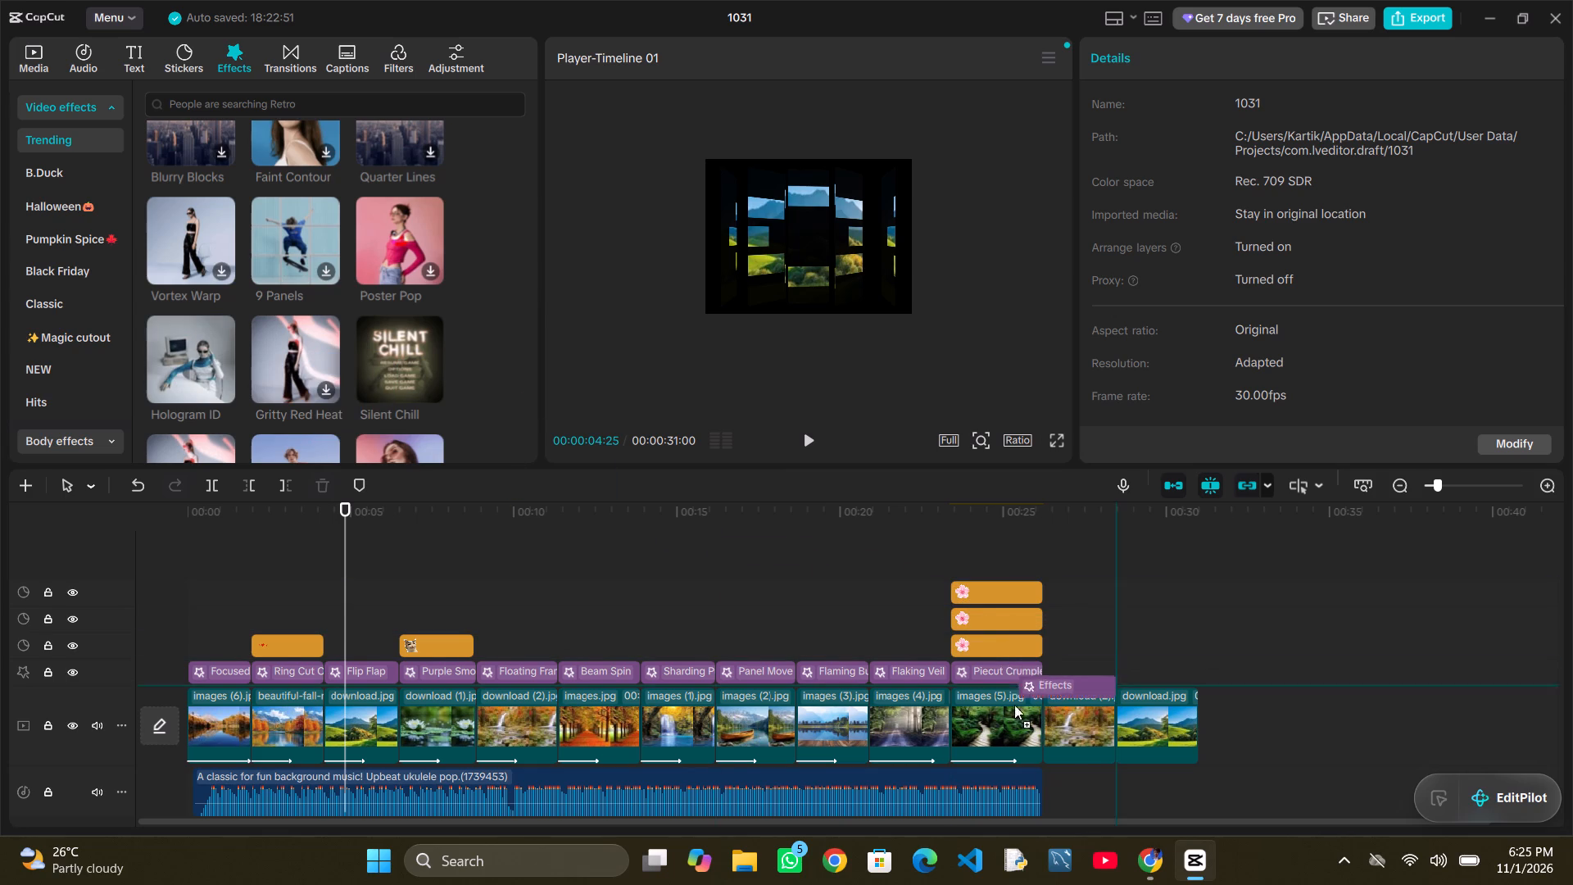
pyautogui.moveTo(1014, 705); pyautogui.dragTo(1040, 681)
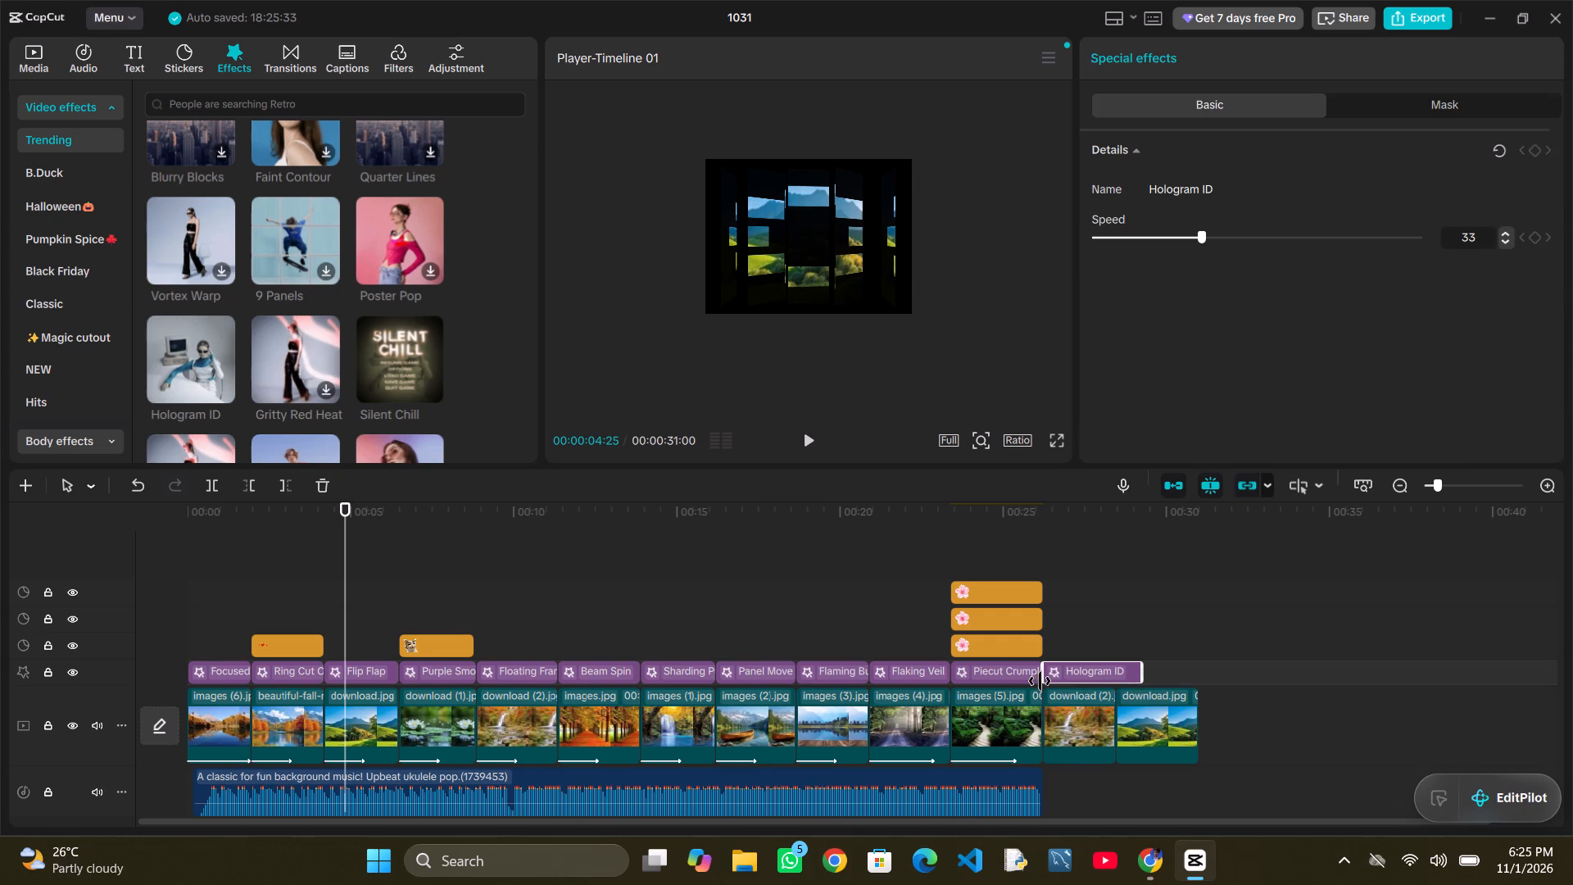
# Trim the start of the last download.jpg clip and extend its end to bring the slideshow to 00:00:31:09.
pyautogui.click(1117, 710)
pyautogui.moveTo(1117, 710); pyautogui.dragTo(1130, 710)
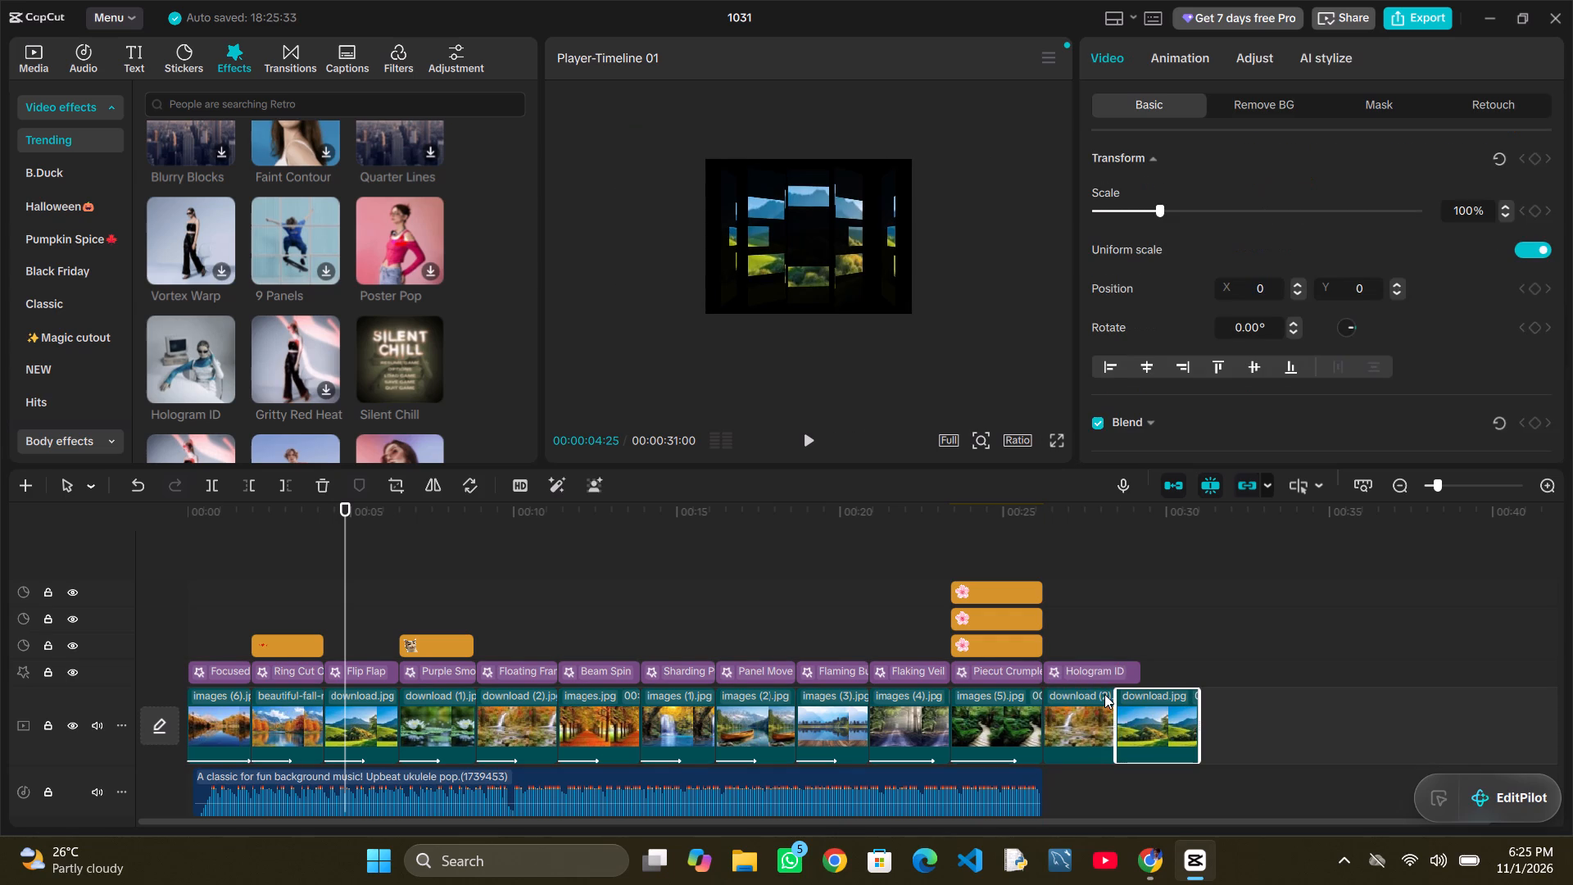
pyautogui.moveTo(1118, 708); pyautogui.dragTo(1143, 713)
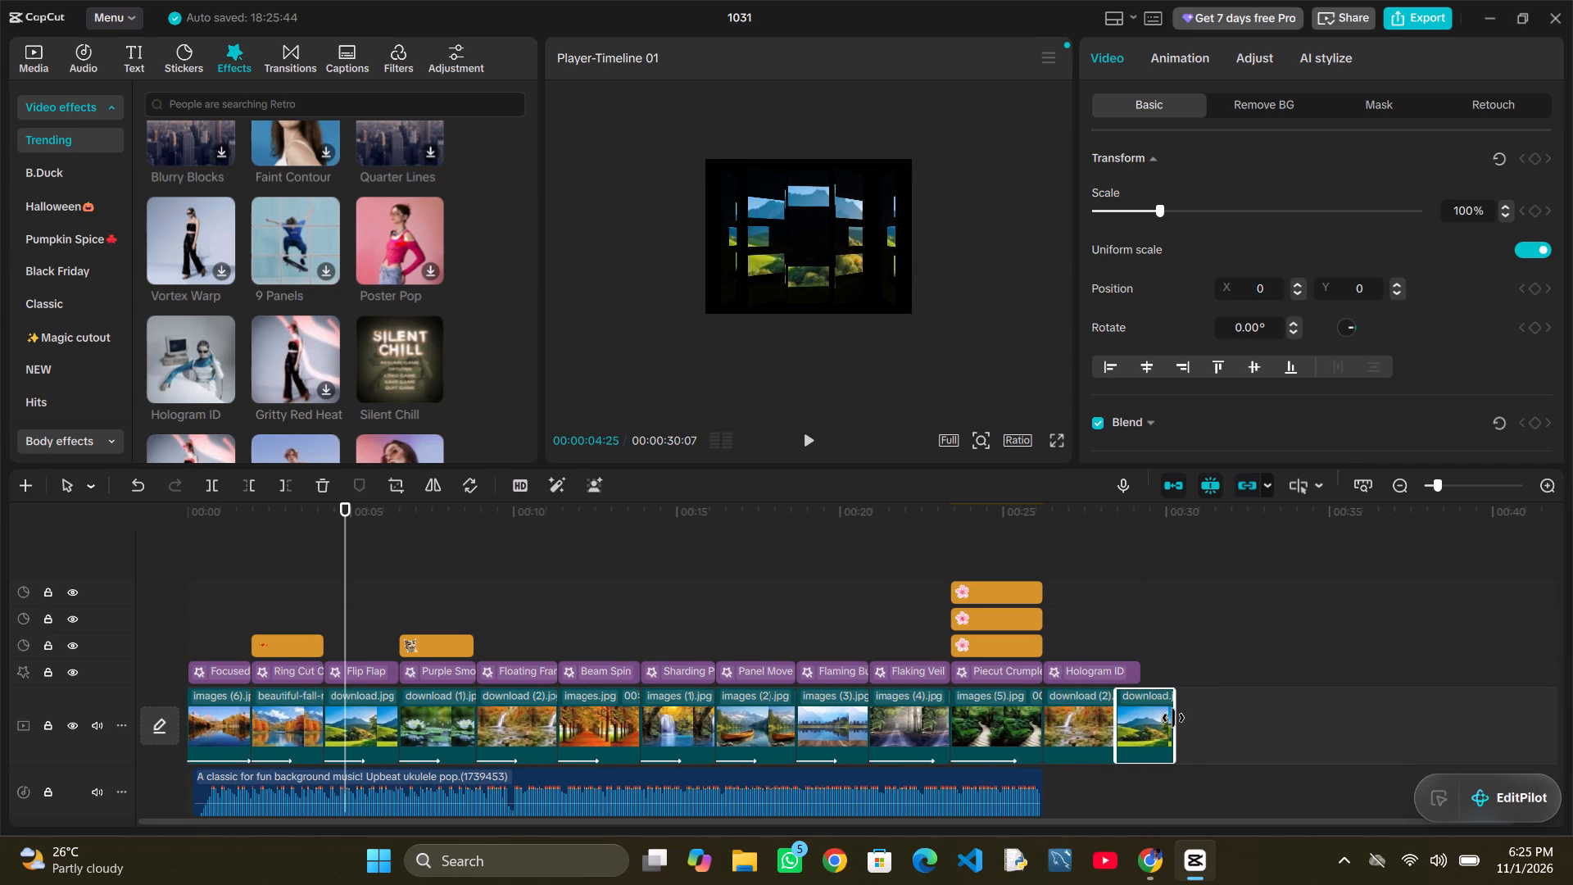
pyautogui.moveTo(1173, 718); pyautogui.dragTo(1203, 714)
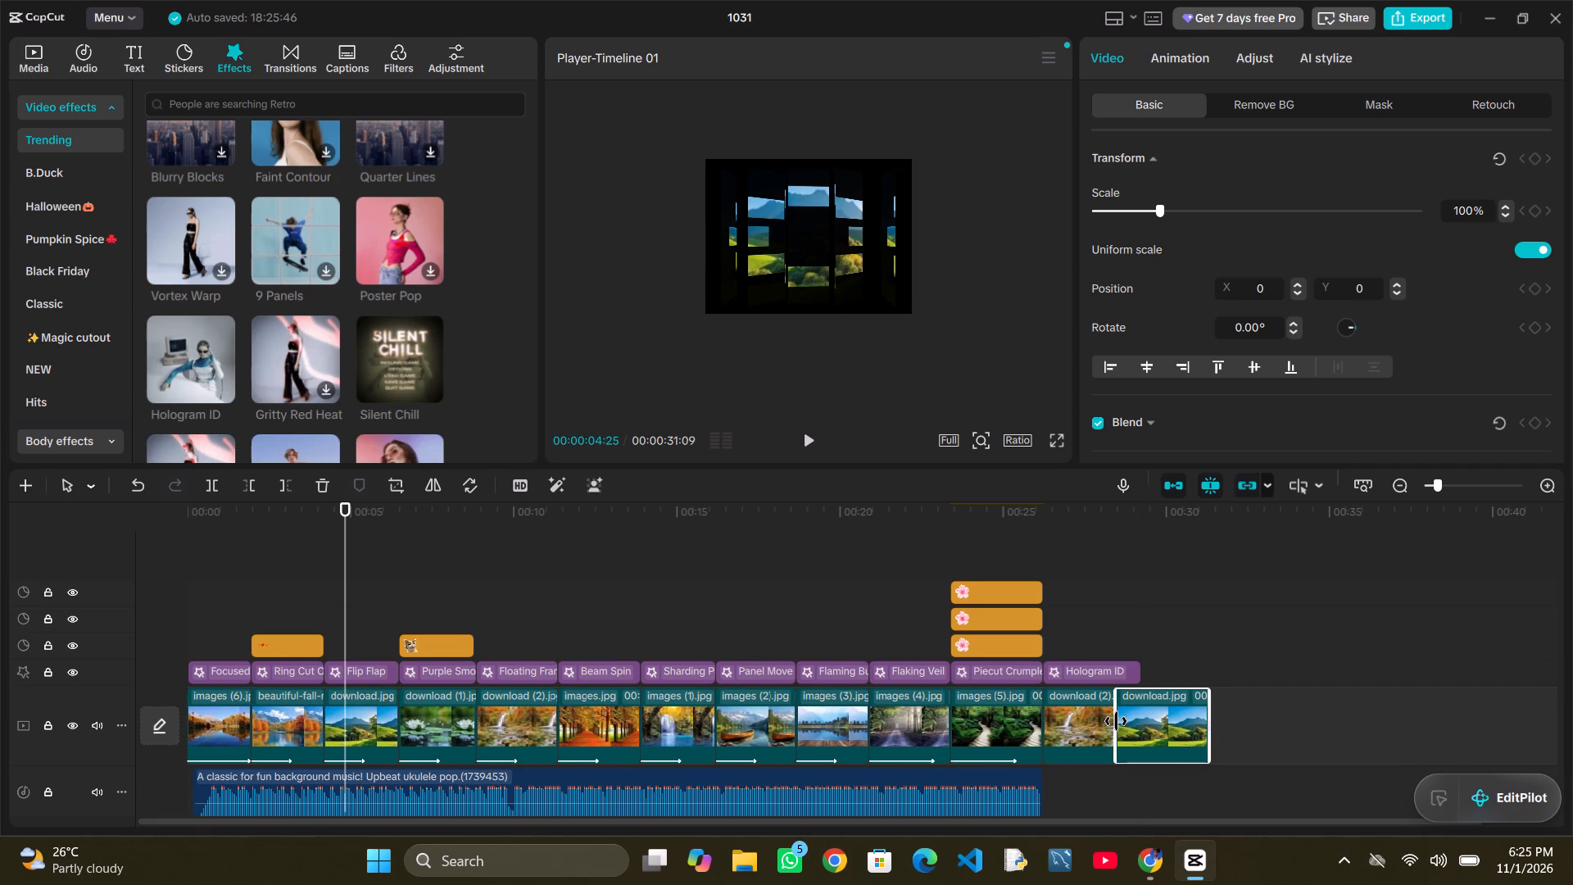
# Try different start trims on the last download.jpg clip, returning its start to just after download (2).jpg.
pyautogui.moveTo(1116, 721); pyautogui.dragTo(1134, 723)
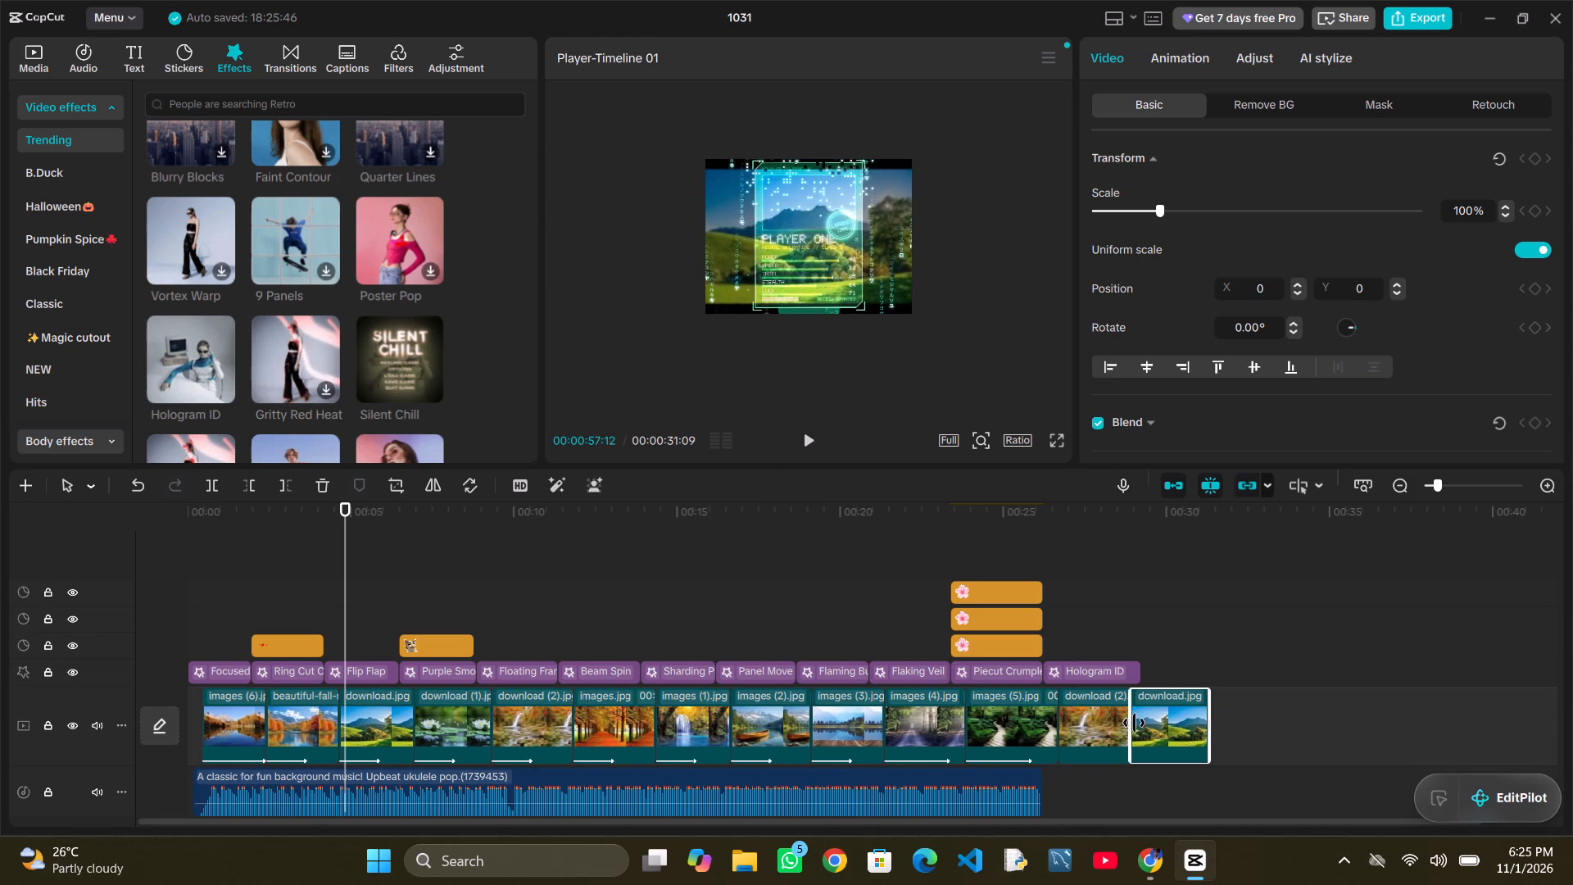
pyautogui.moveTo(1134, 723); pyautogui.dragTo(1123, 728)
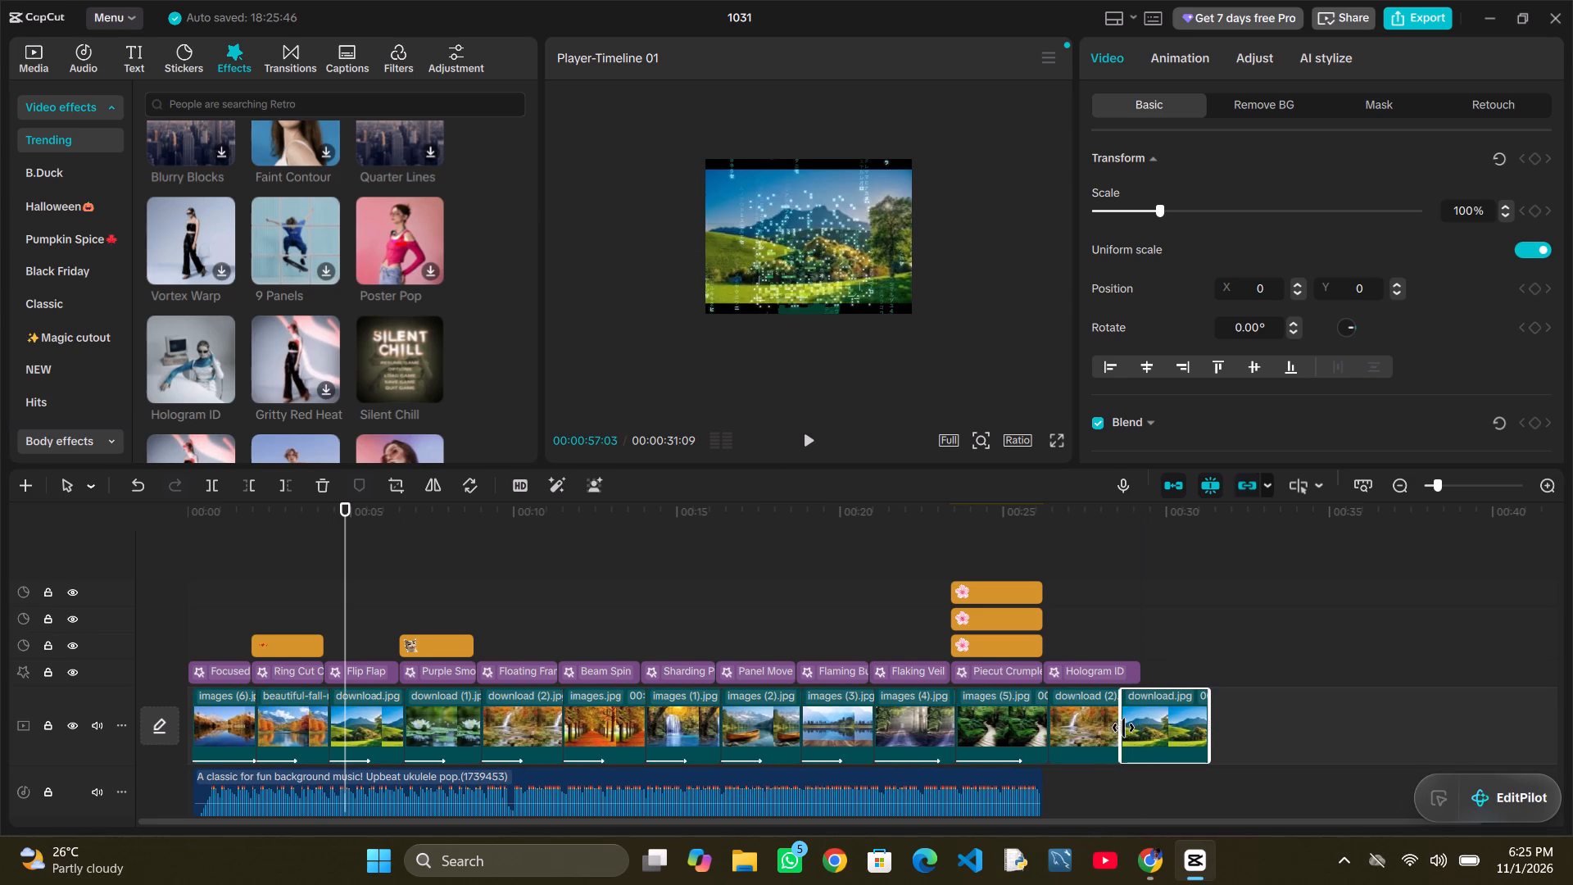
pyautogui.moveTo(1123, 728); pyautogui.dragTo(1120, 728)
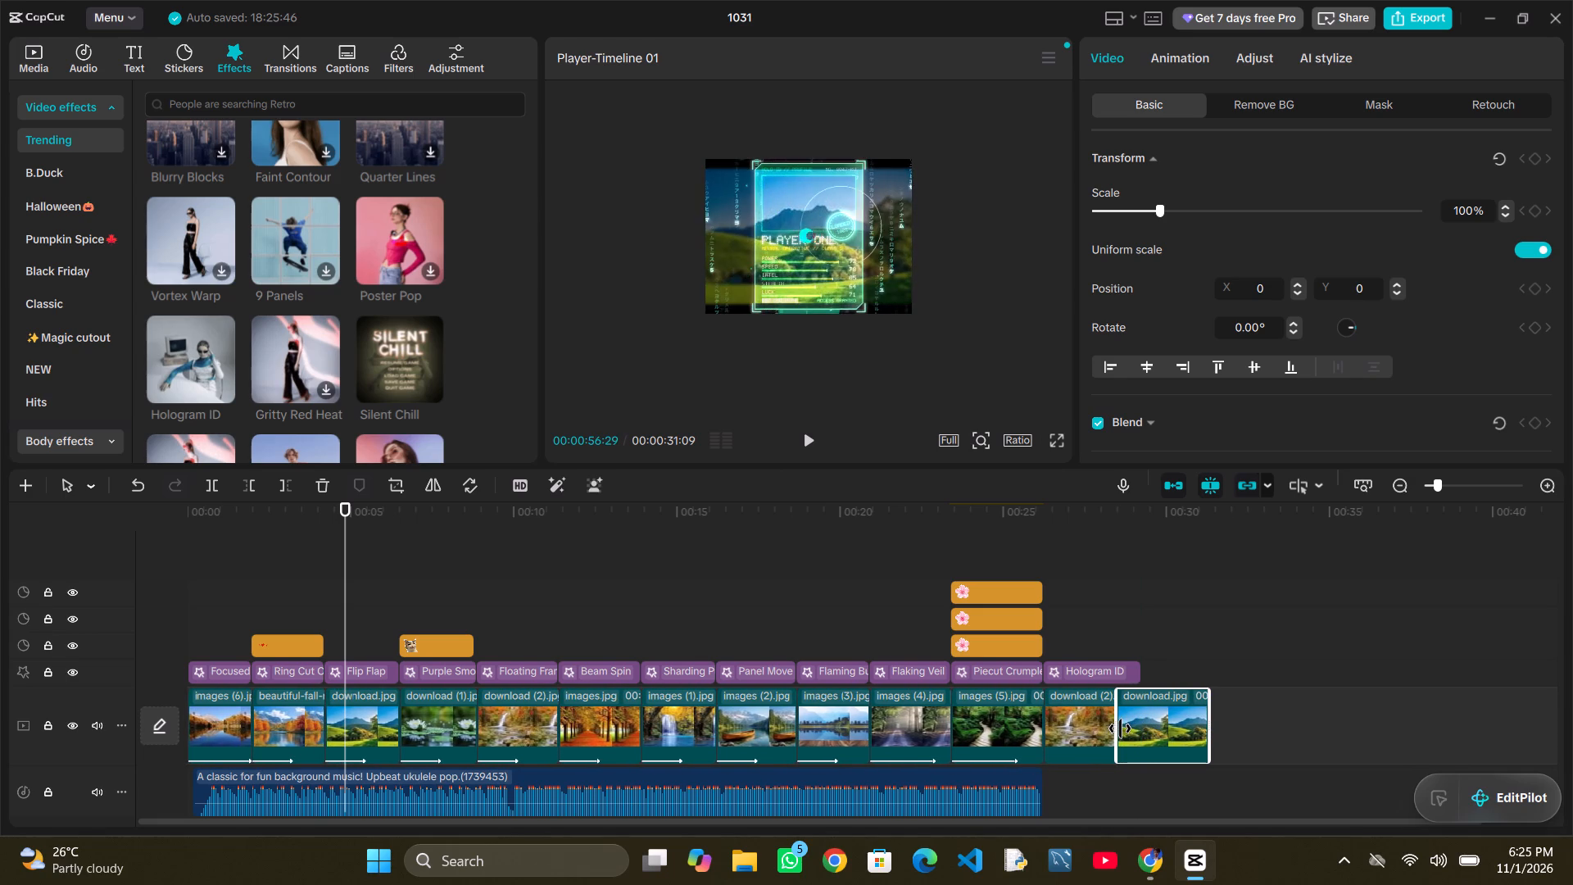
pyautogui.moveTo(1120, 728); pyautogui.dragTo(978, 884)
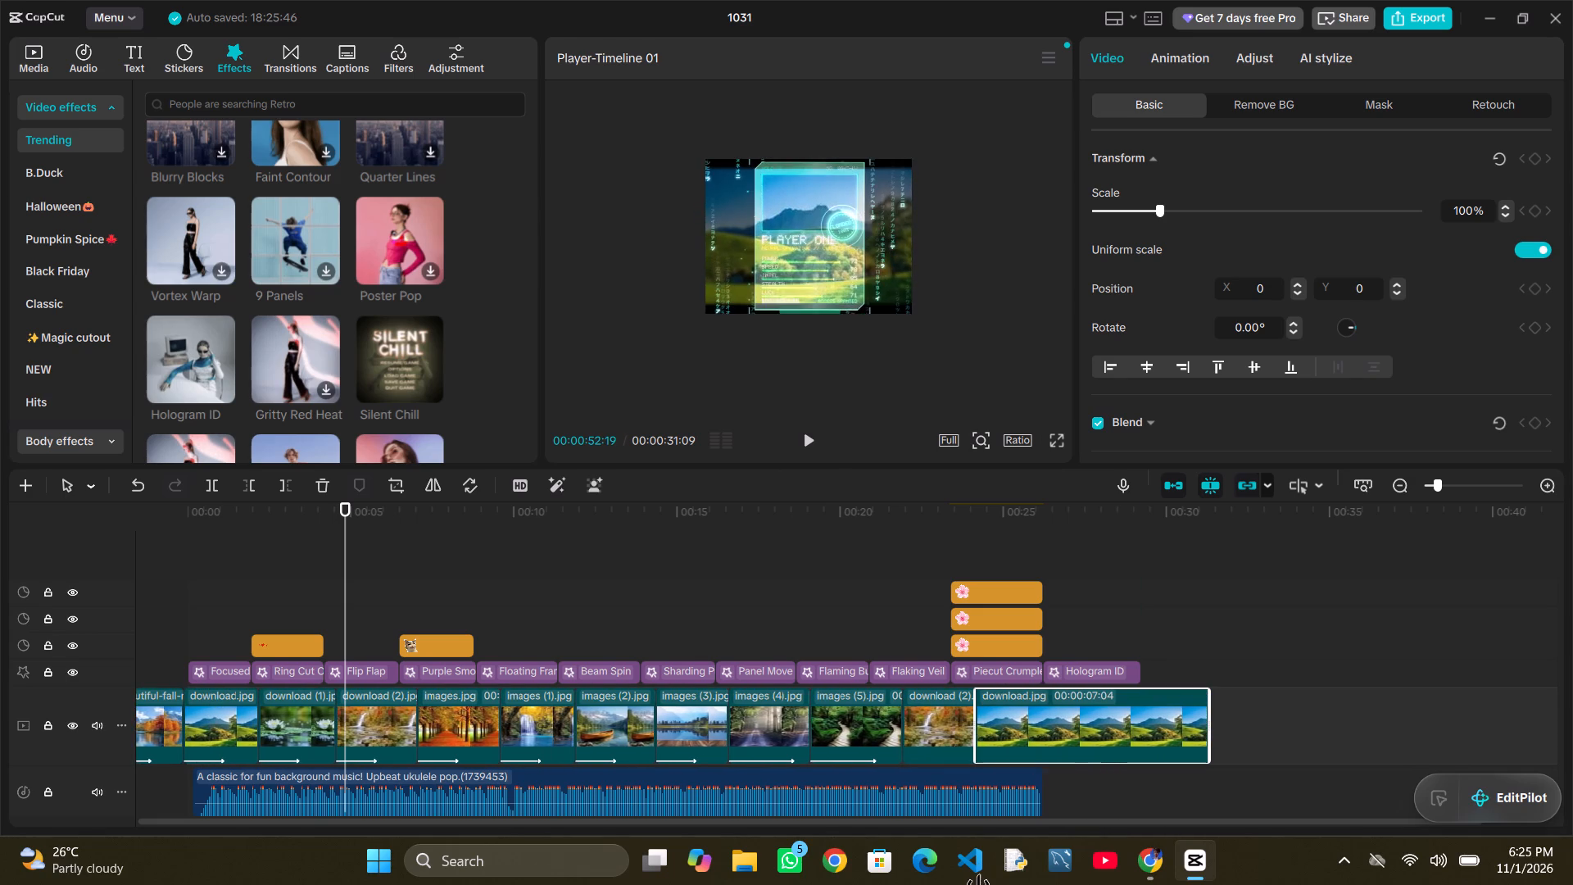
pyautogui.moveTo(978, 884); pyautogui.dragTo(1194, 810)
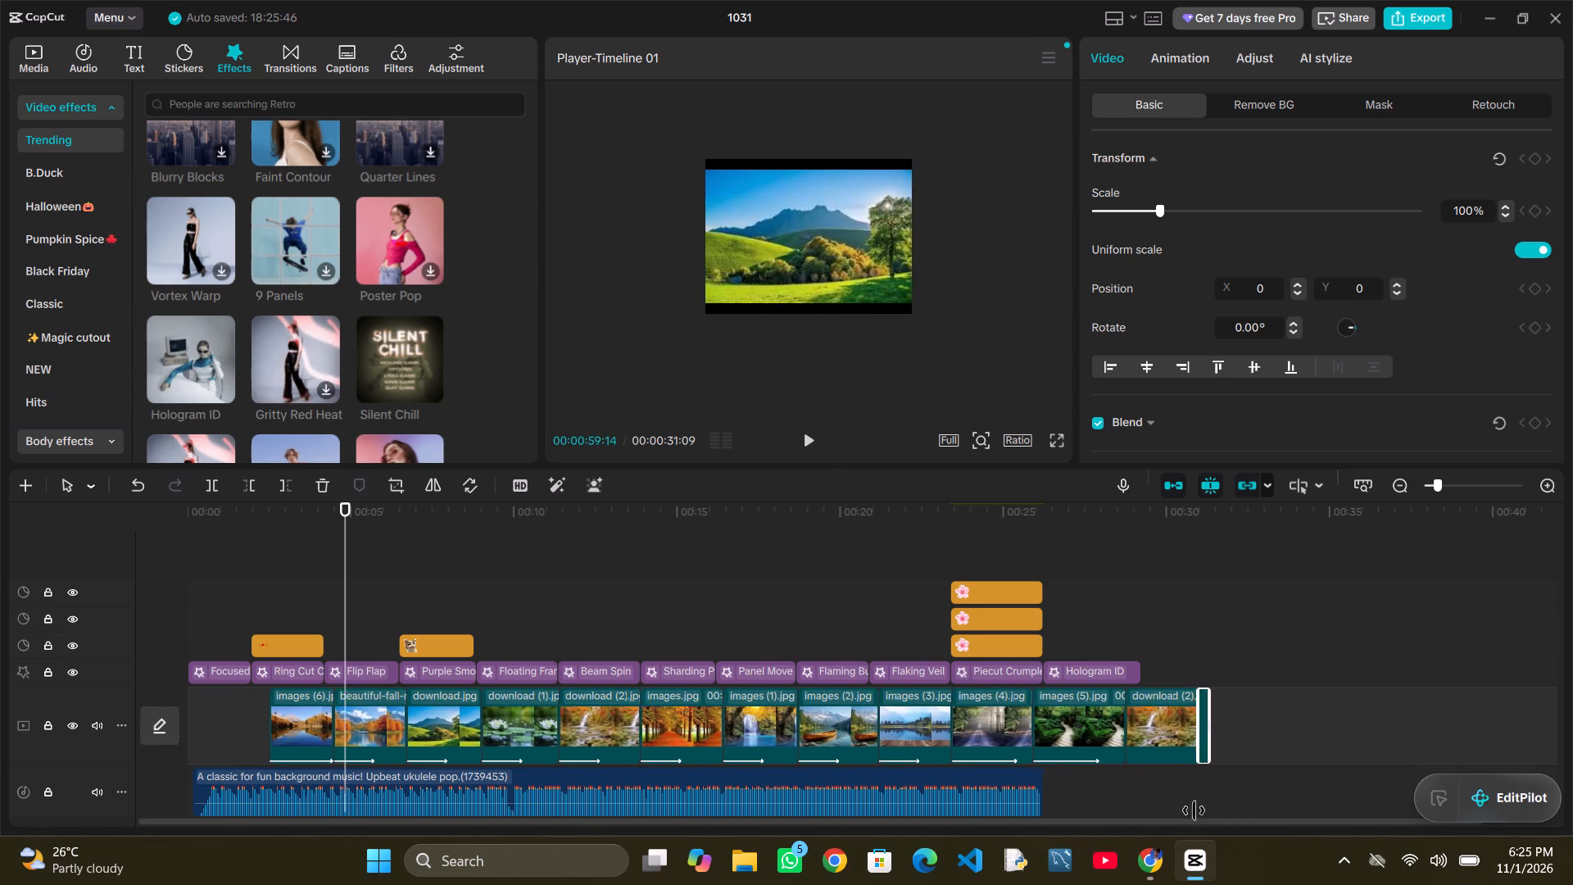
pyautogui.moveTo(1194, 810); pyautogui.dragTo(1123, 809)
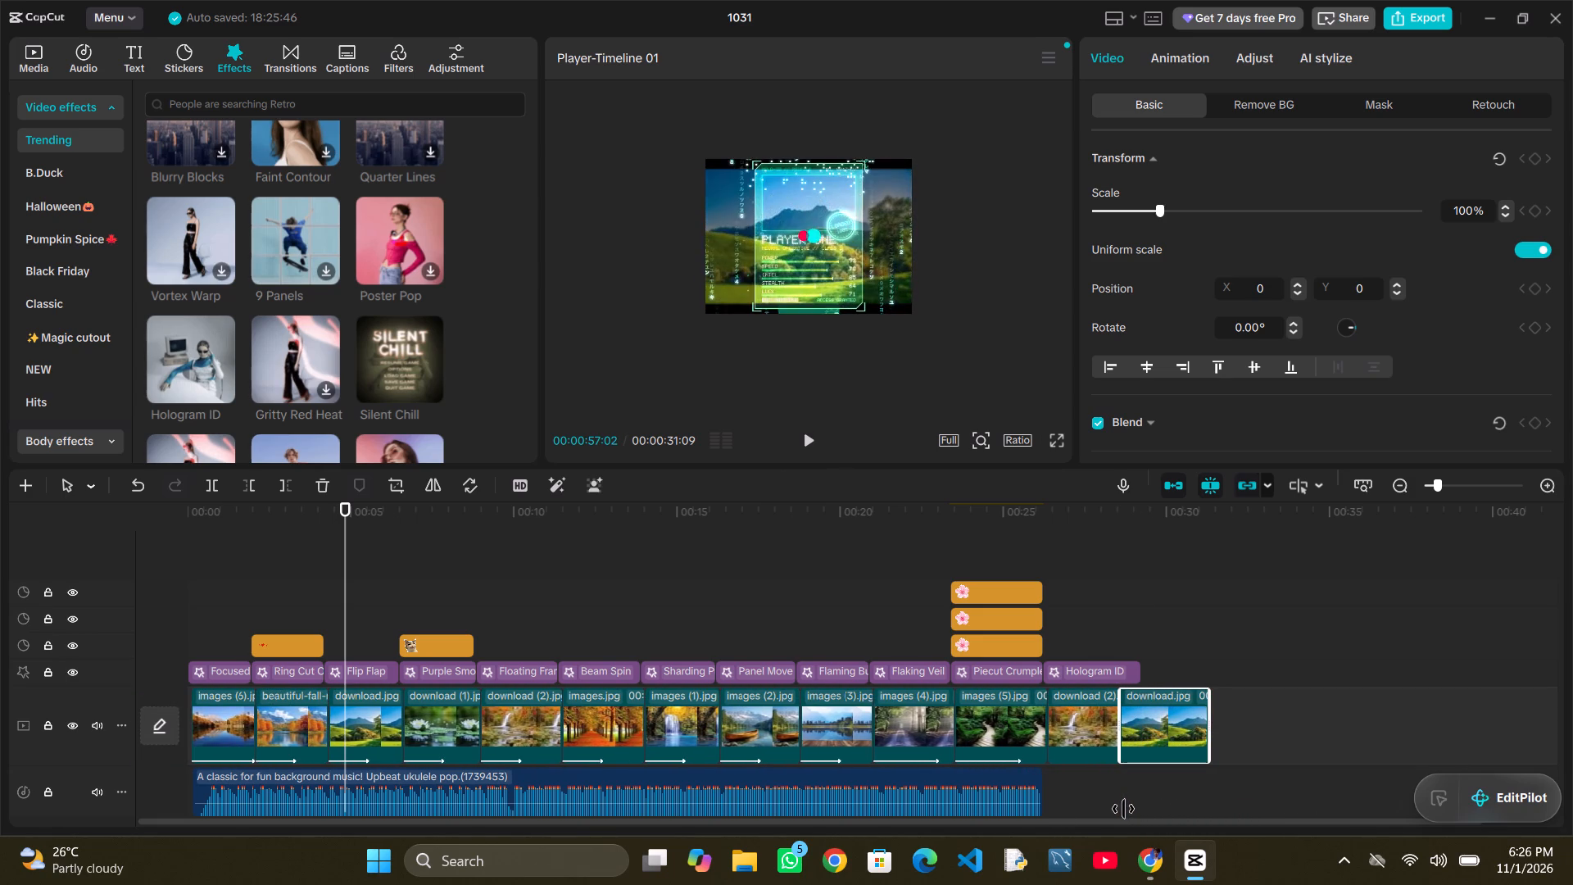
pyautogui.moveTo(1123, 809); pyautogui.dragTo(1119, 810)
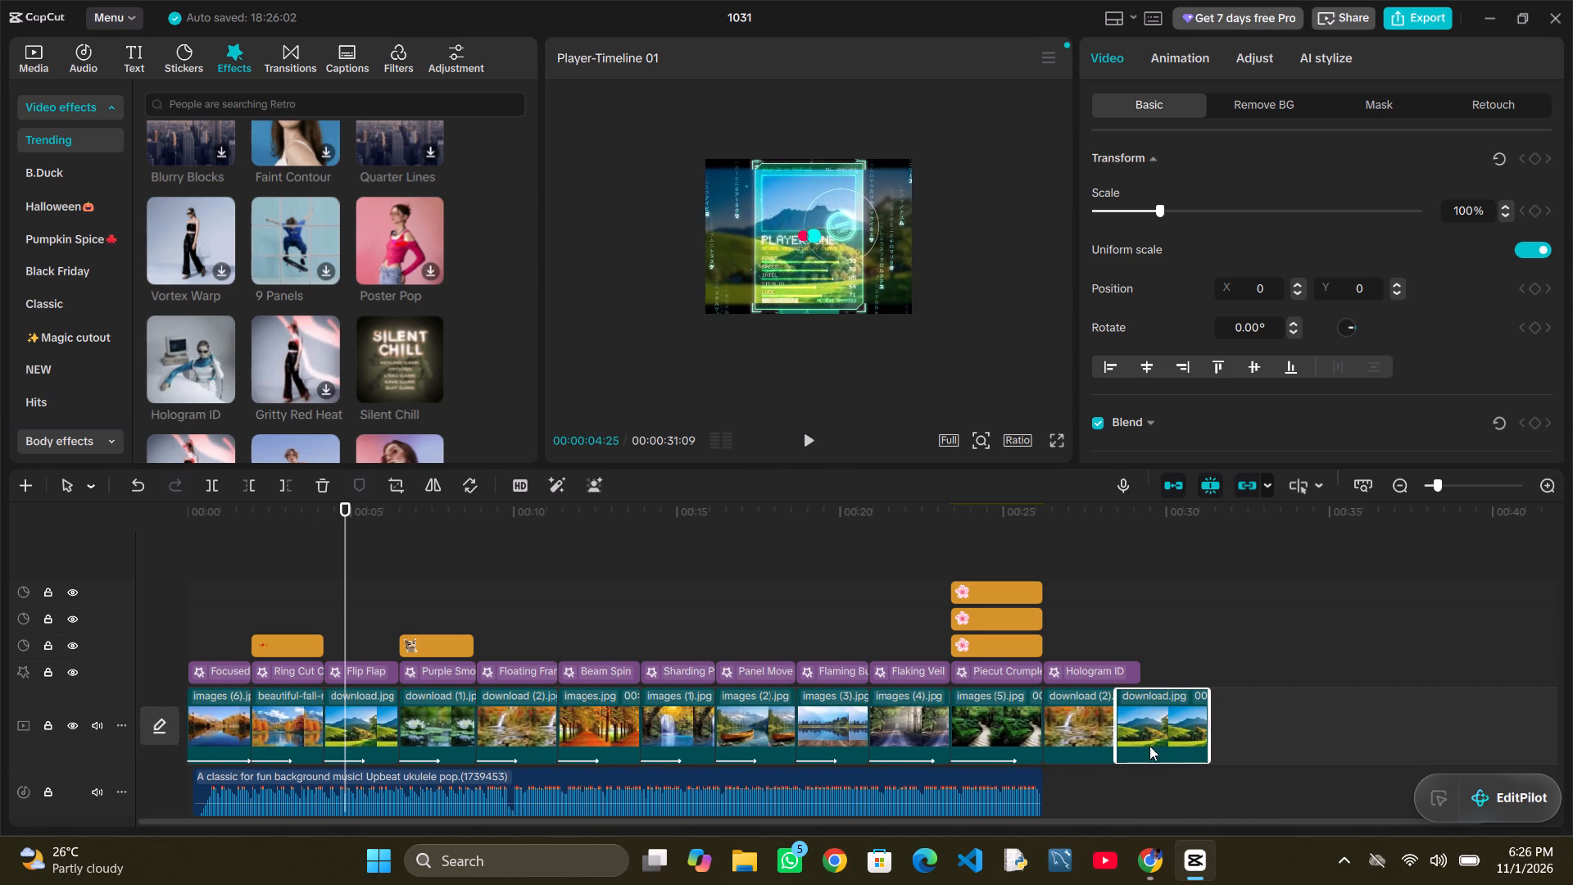
# Shorten the Hologram ID effect so it ends with the download (2).jpg clip, and briefly play the slideshow.
pyautogui.click(1133, 671)
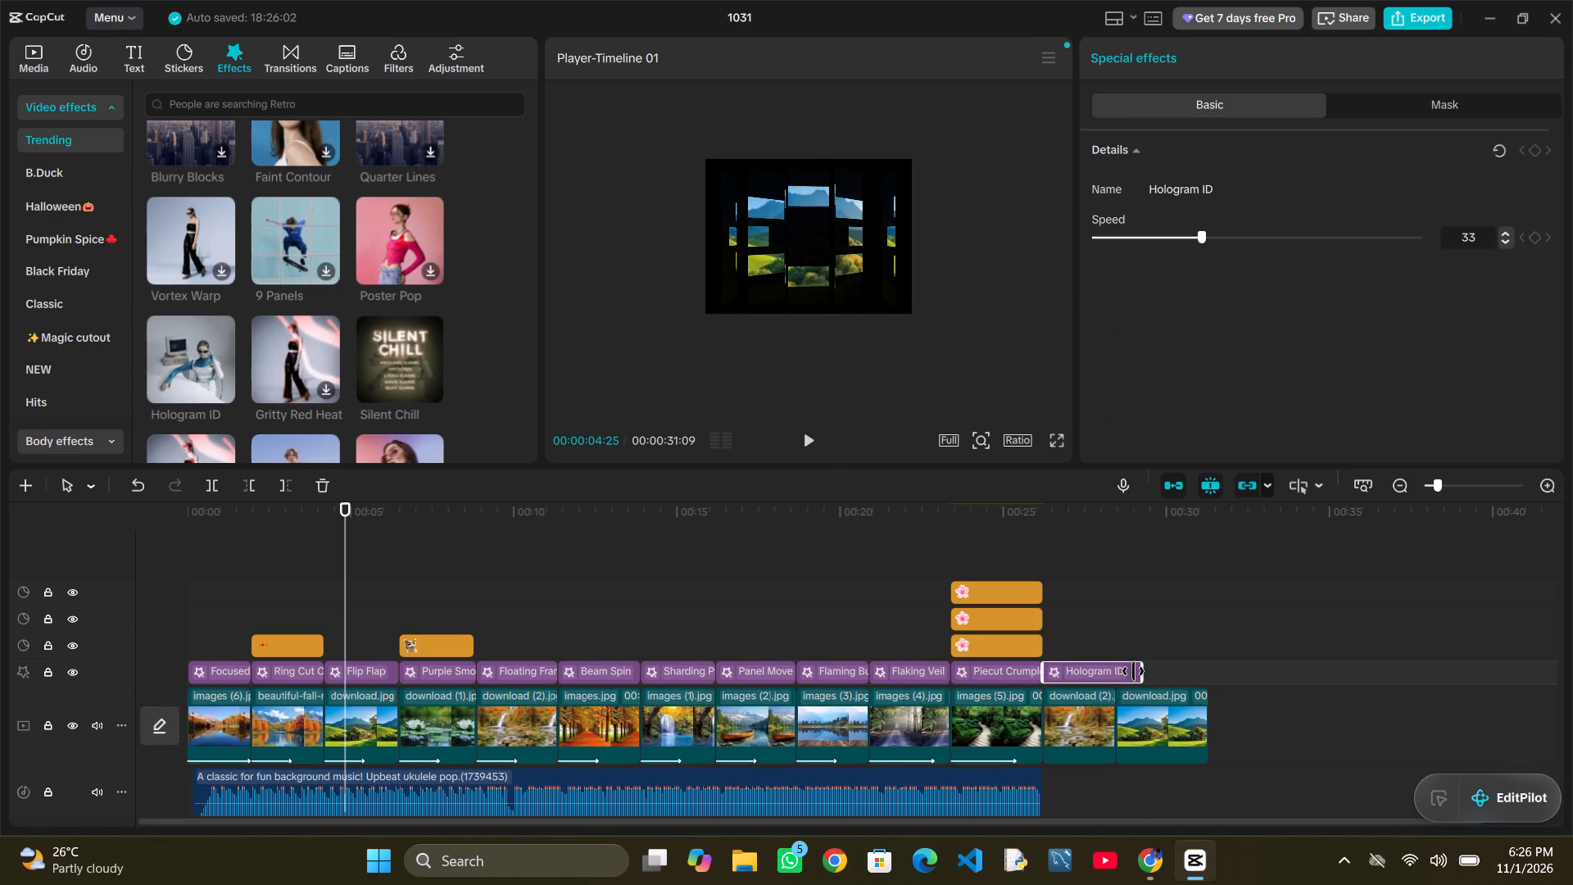
pyautogui.moveTo(1142, 671); pyautogui.dragTo(1123, 678)
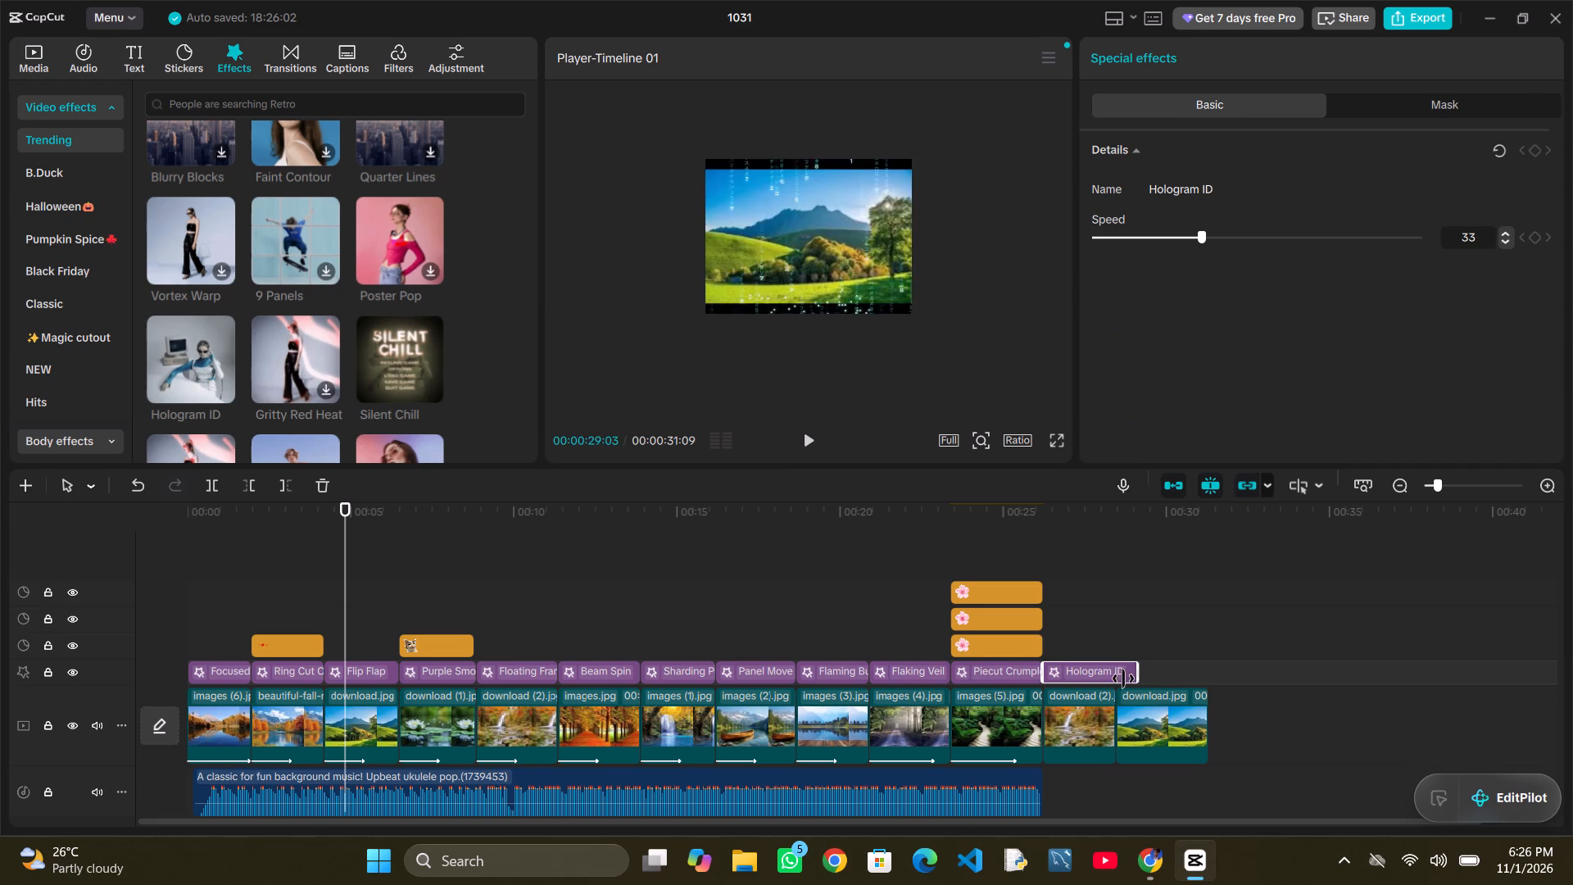
pyautogui.moveTo(1123, 678); pyautogui.dragTo(1111, 679)
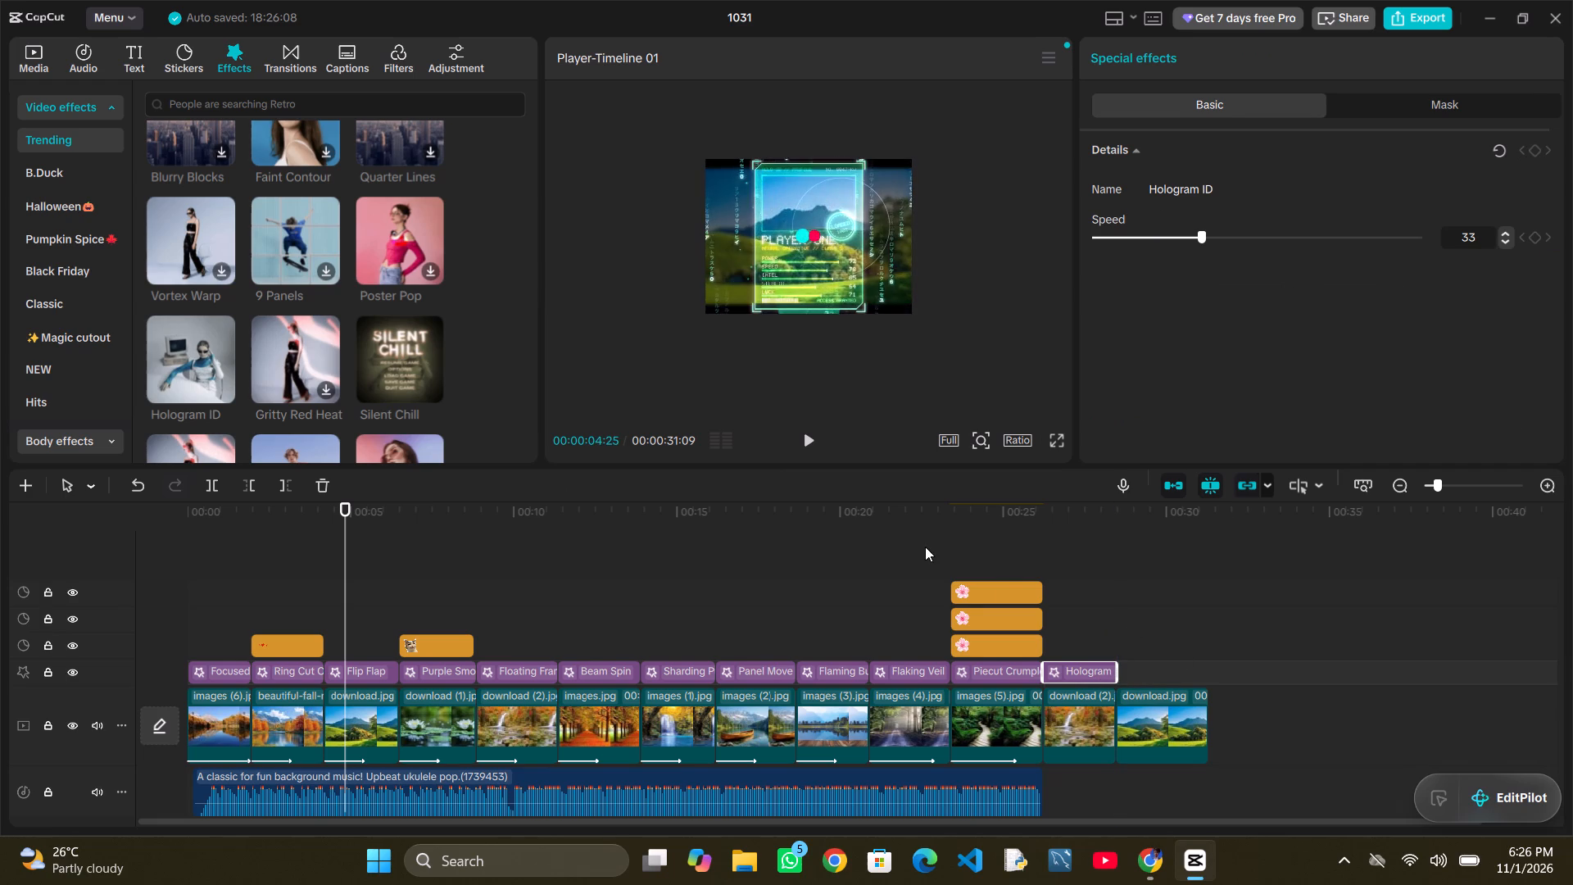
pyautogui.click(807, 441)
pyautogui.click(807, 441)
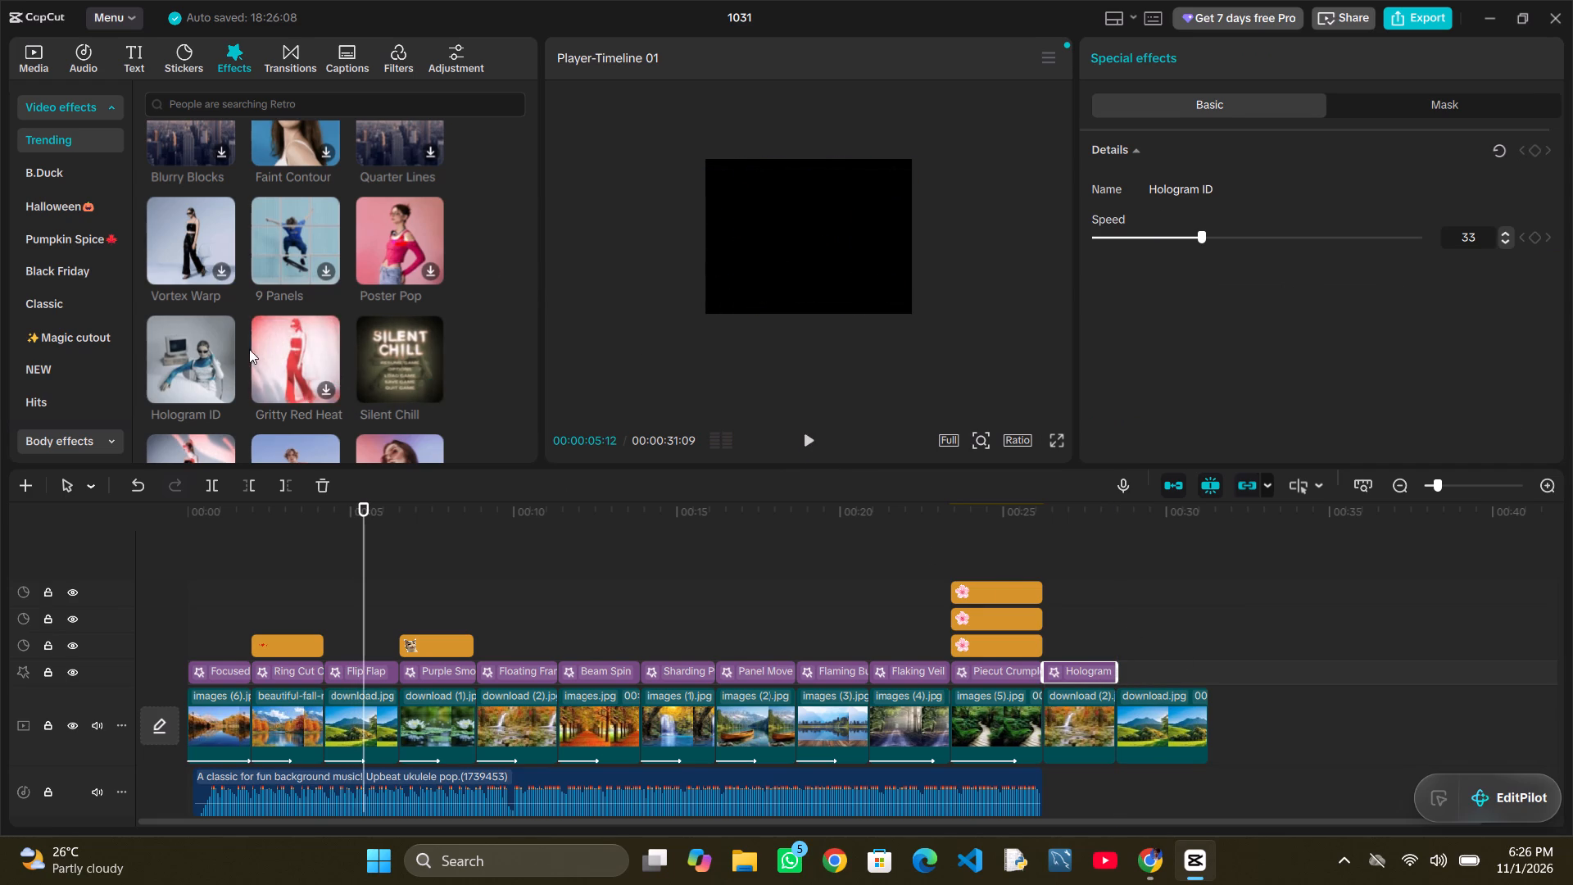
# Download the Domino Tiles effect, place it directly after Hologram ID, and trim its end to the last clip's end at 00:00:31:09.
pyautogui.scroll(-3, 247, 352)
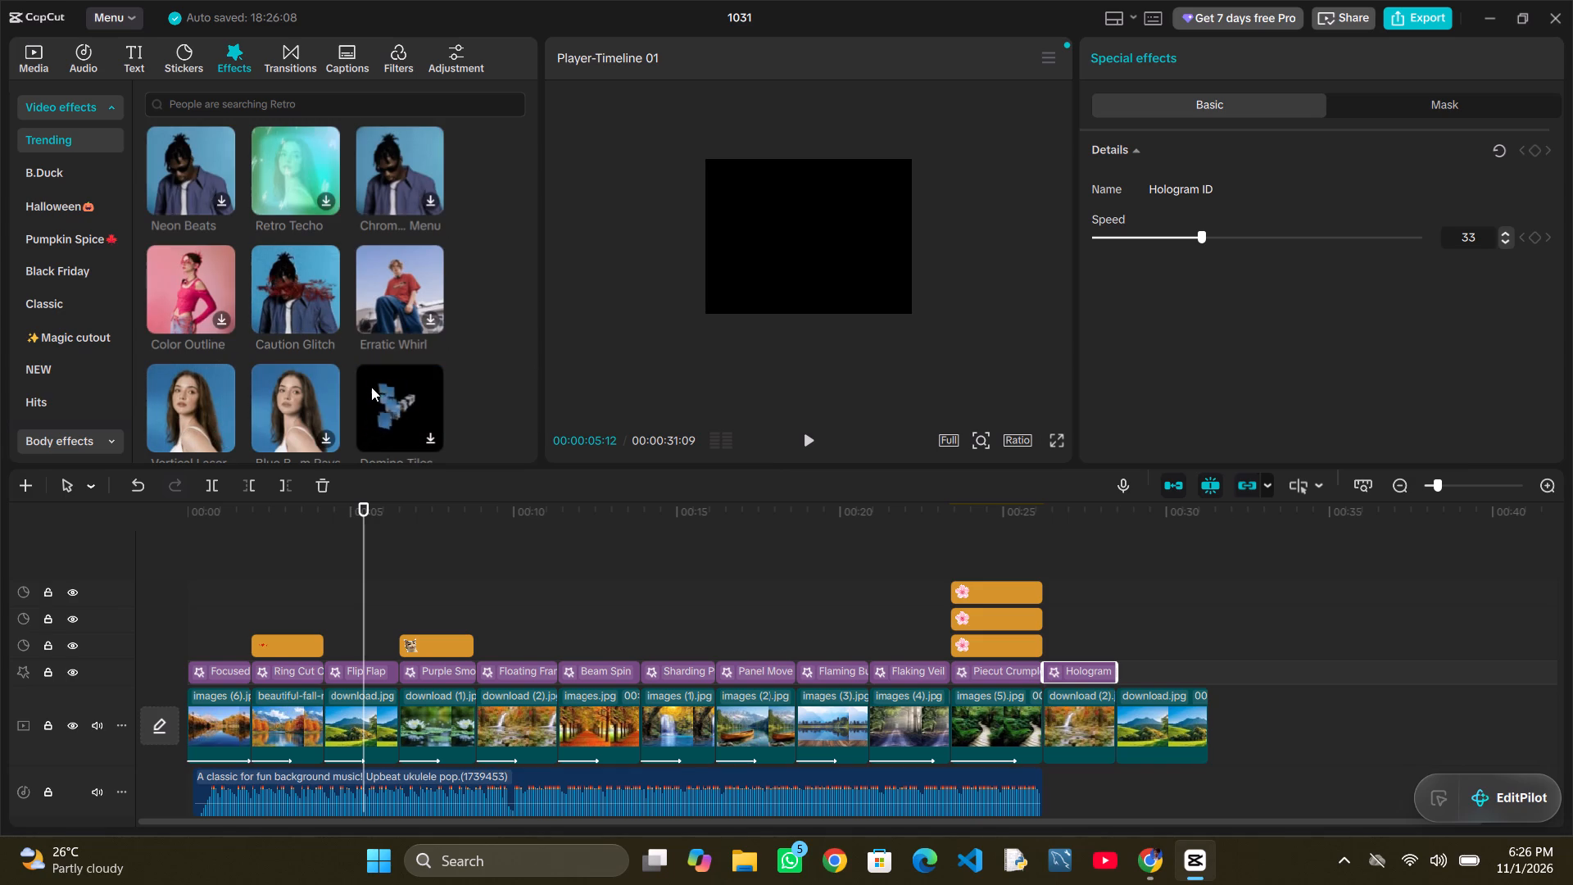
pyautogui.moveTo(385, 394); pyautogui.dragTo(1075, 656)
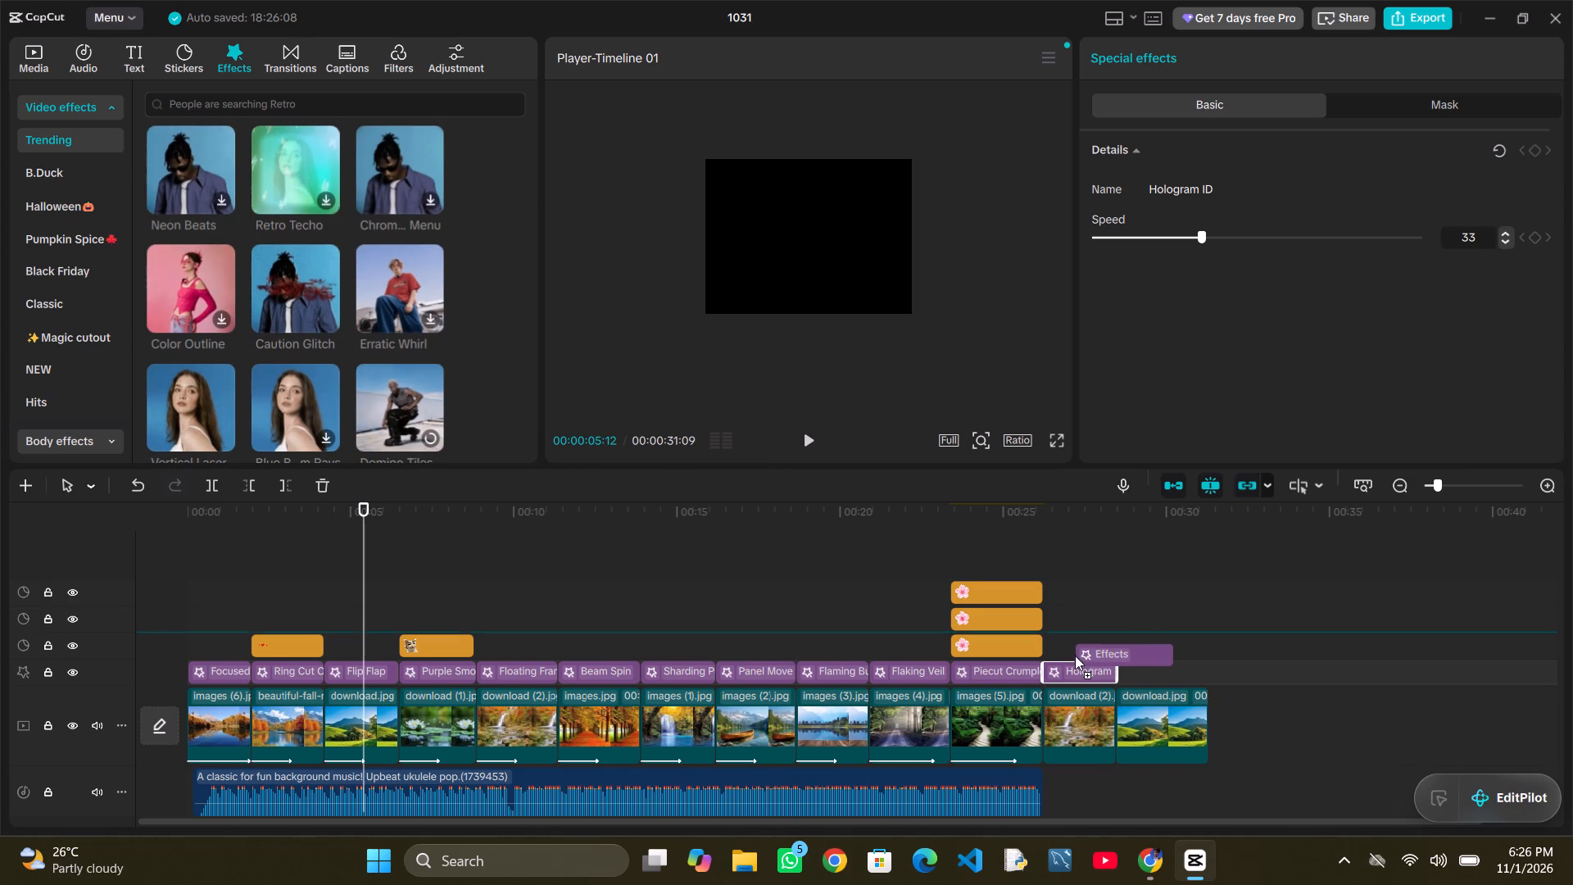
pyautogui.moveTo(1075, 656); pyautogui.dragTo(1099, 673)
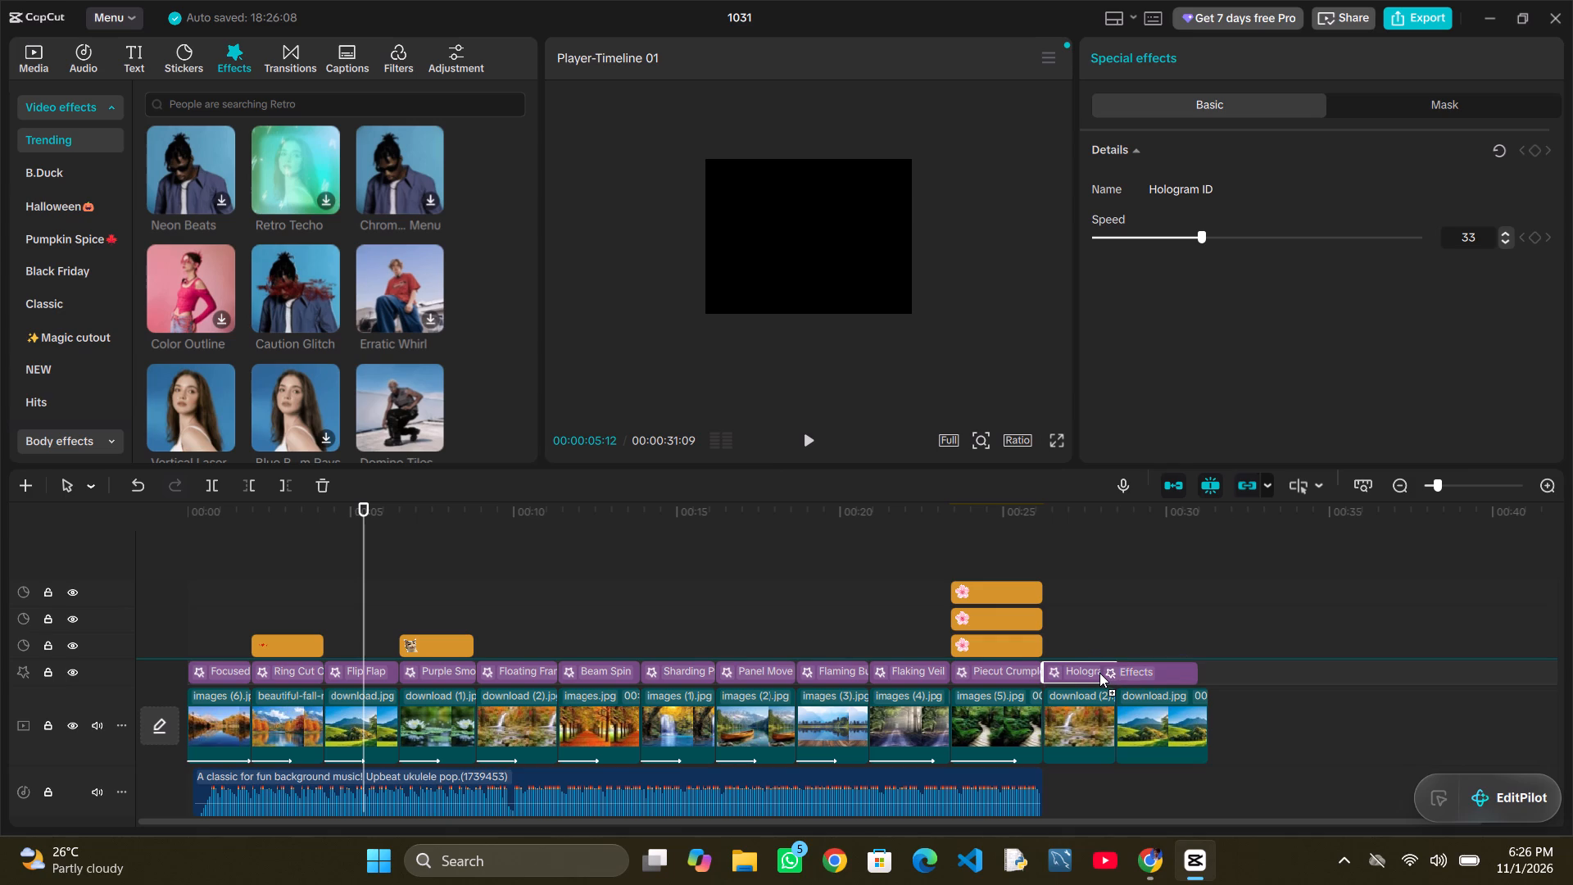
pyautogui.moveTo(1099, 673); pyautogui.dragTo(1117, 674)
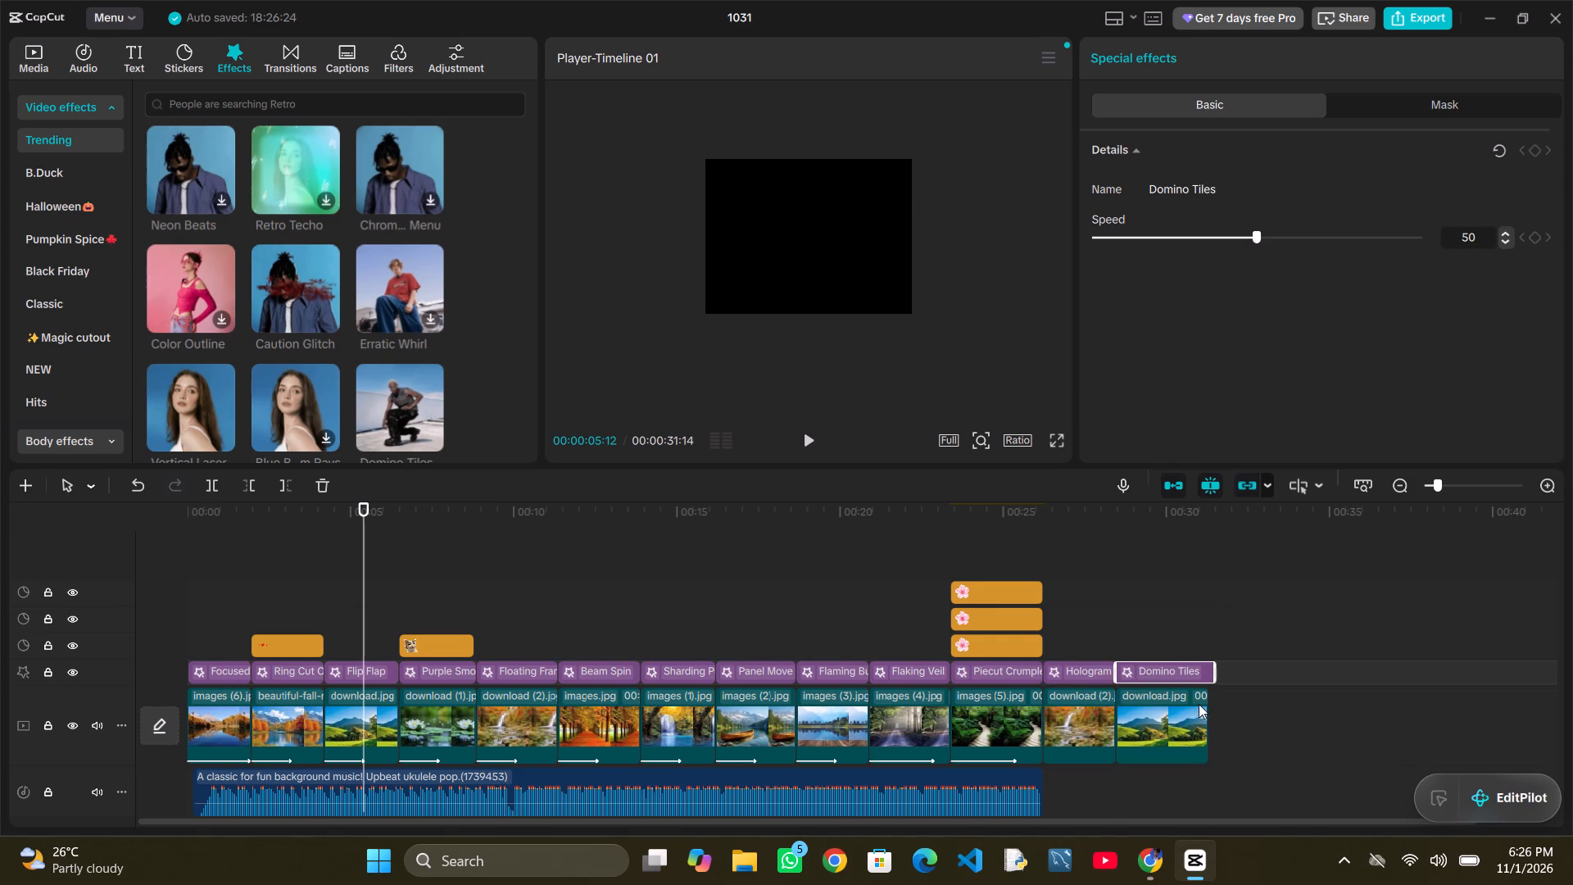
pyautogui.moveTo(1216, 672); pyautogui.dragTo(1204, 673)
pyautogui.moveTo(1204, 673); pyautogui.dragTo(1204, 674)
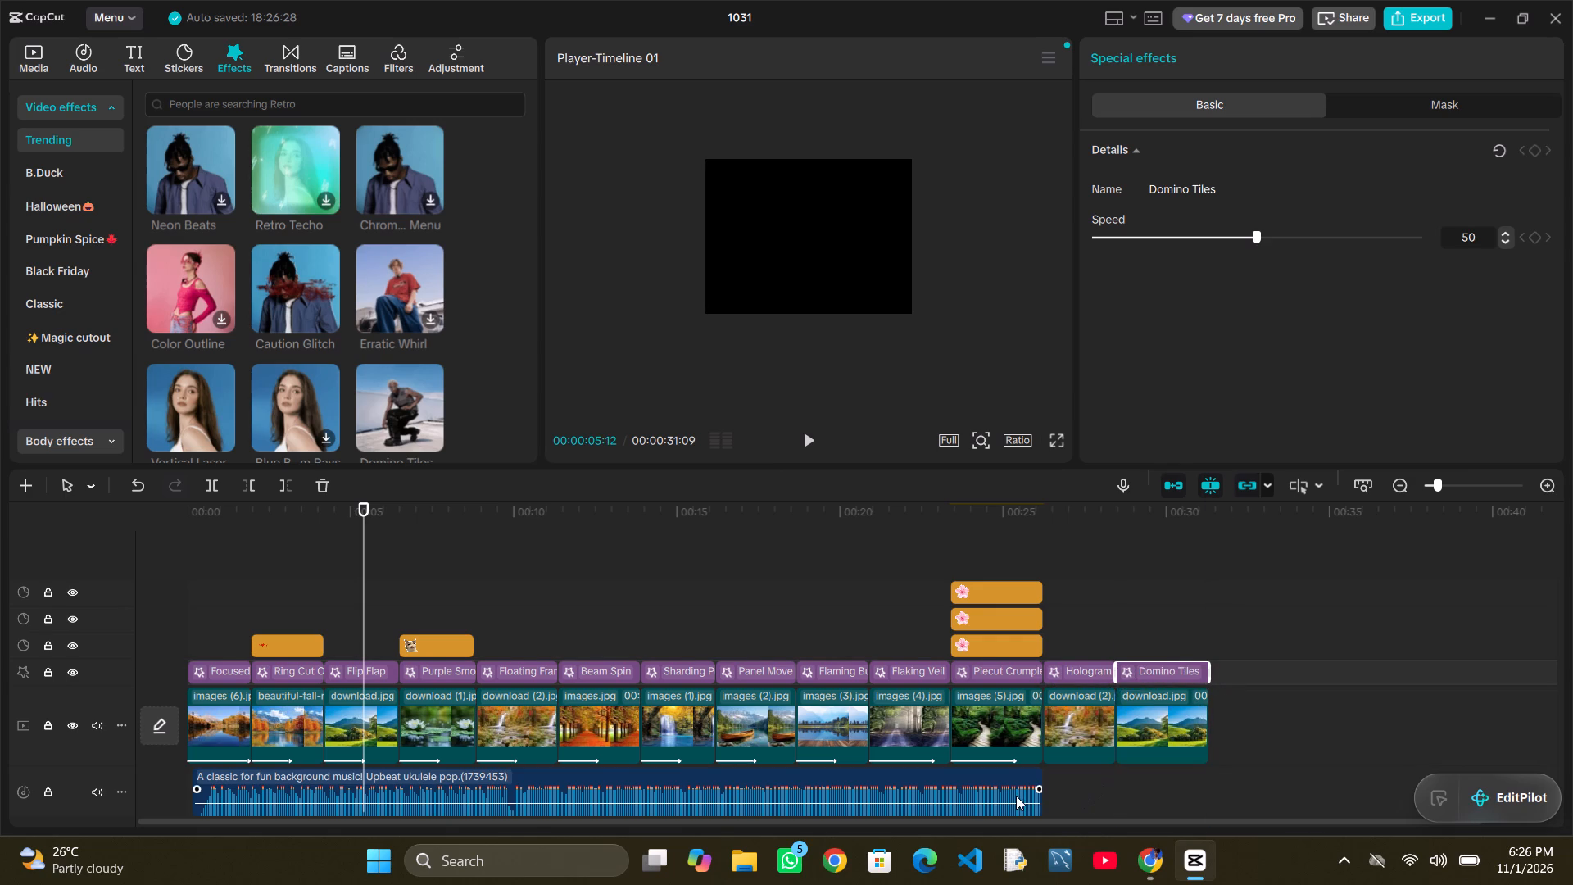
# Extend the ukulele background music to the end of the last clip at 00:00:31:09.
pyautogui.click(1016, 796)
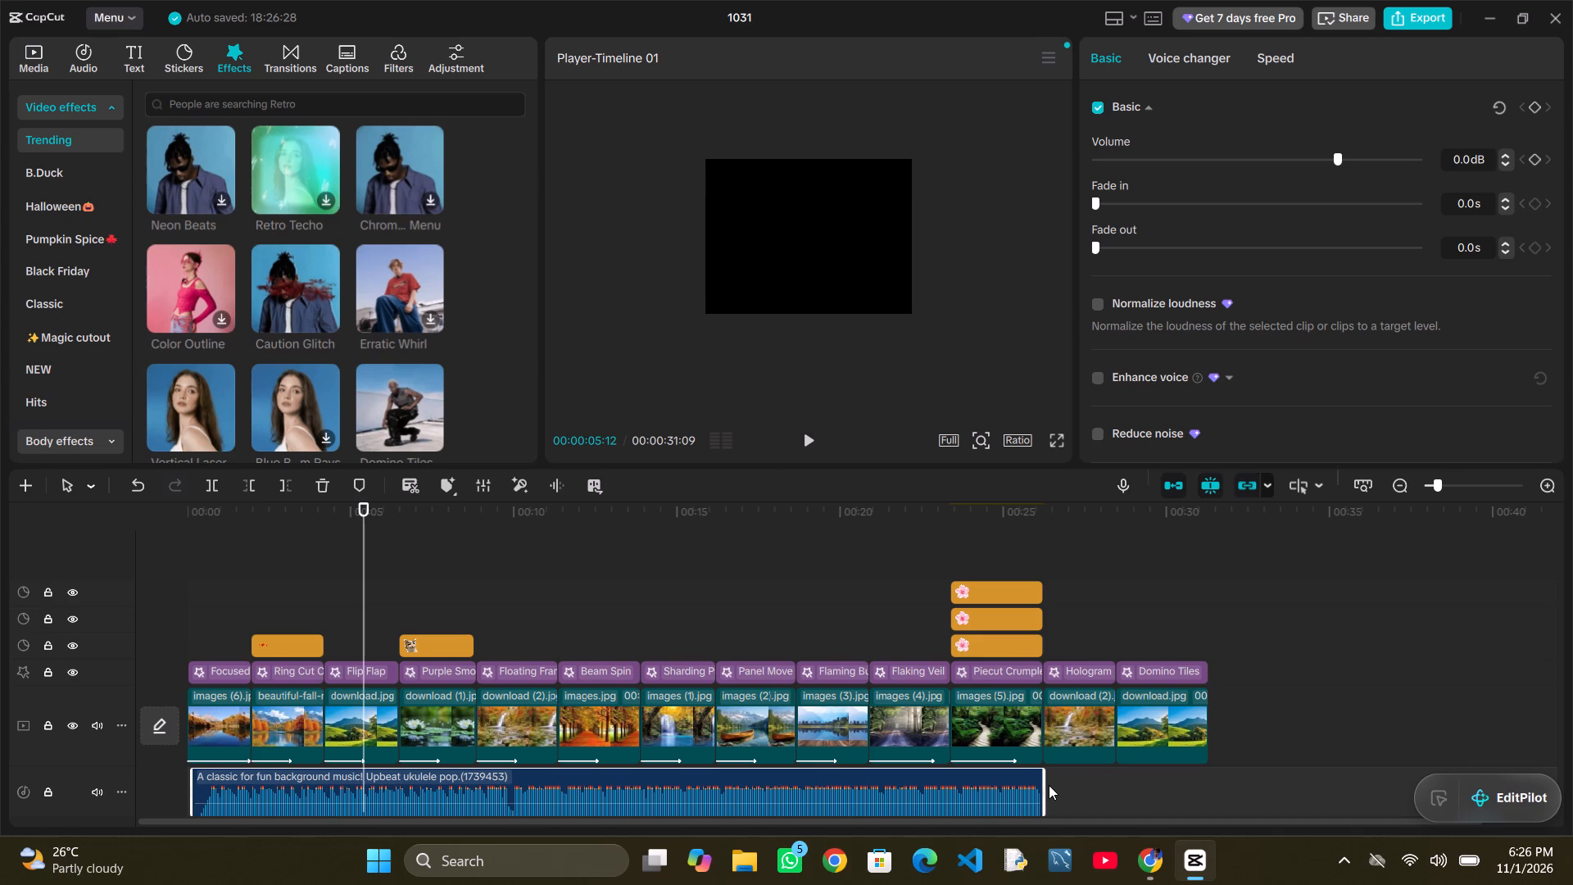
pyautogui.moveTo(1047, 785); pyautogui.dragTo(1119, 779)
pyautogui.click(954, 786)
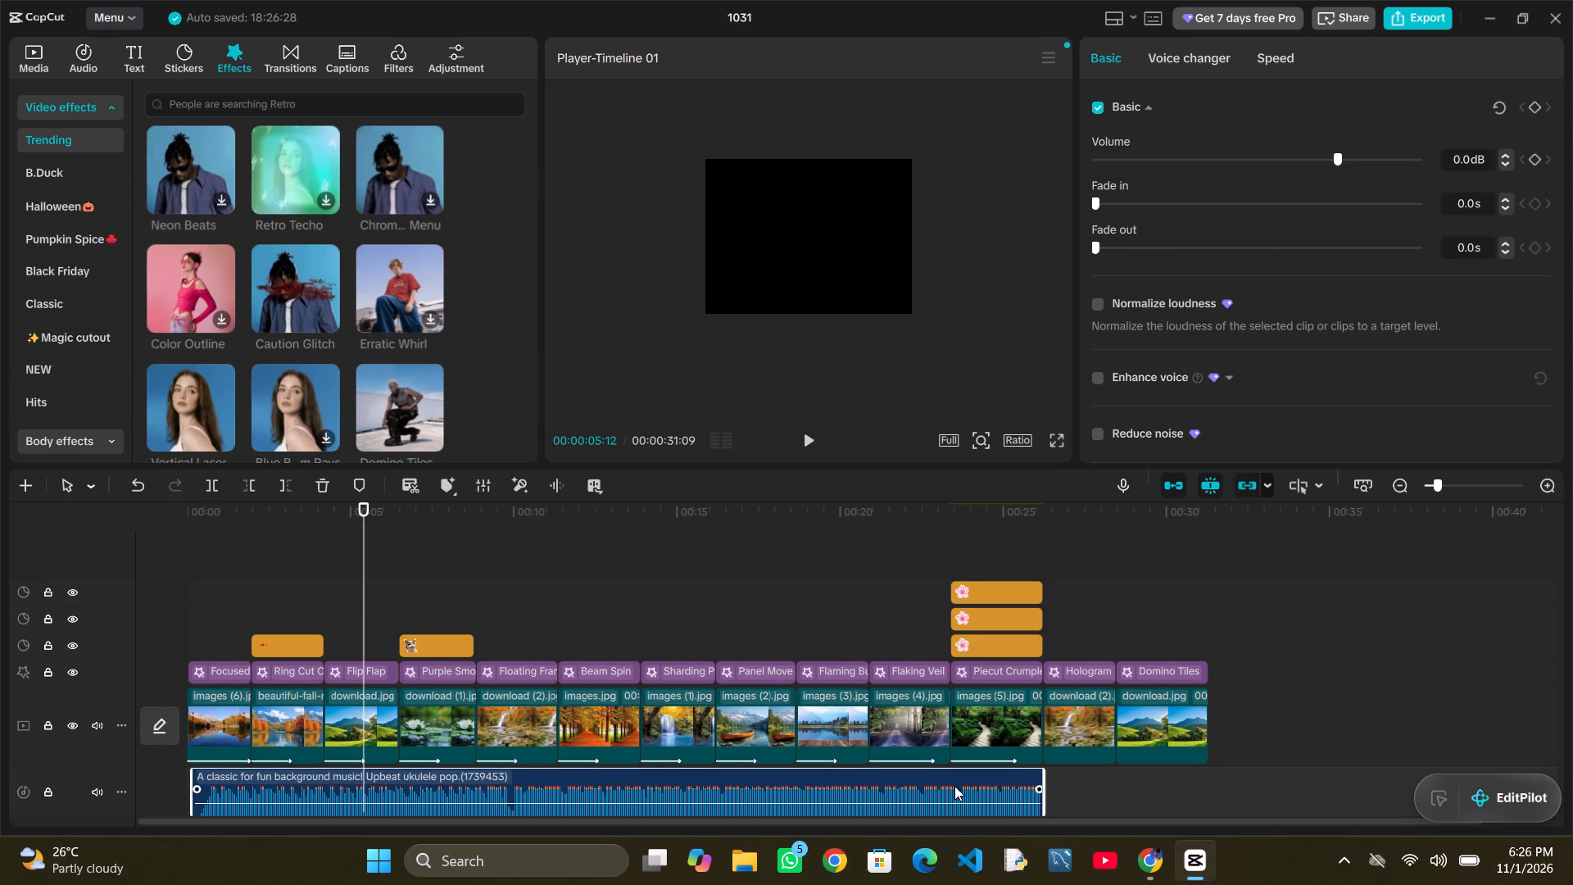
pyautogui.moveTo(1047, 775); pyautogui.dragTo(1217, 763)
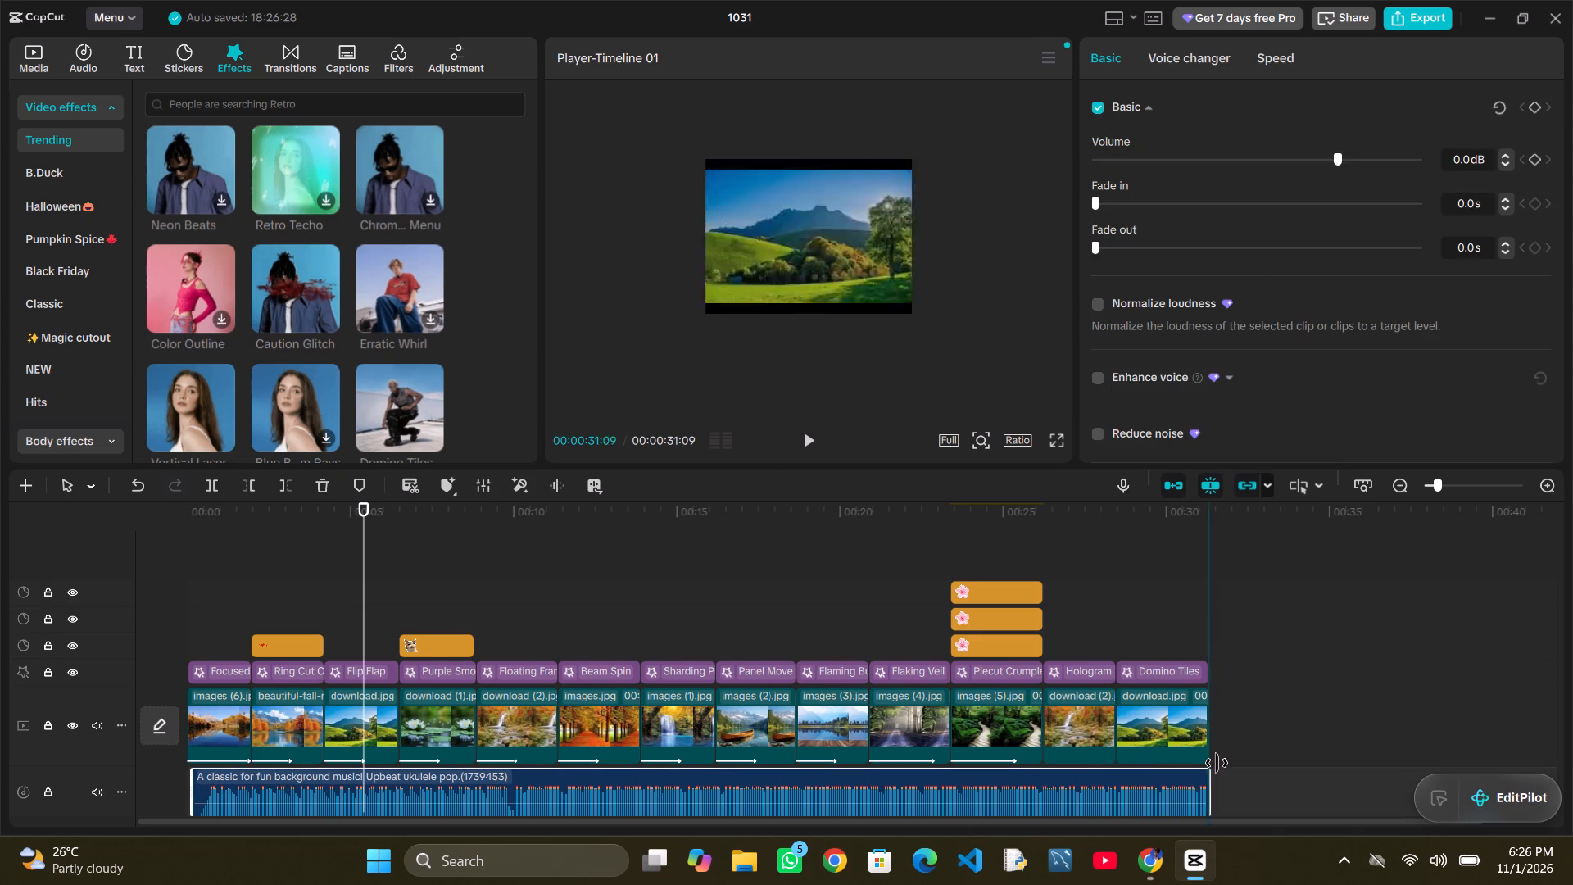
pyautogui.moveTo(1217, 763); pyautogui.dragTo(1202, 761)
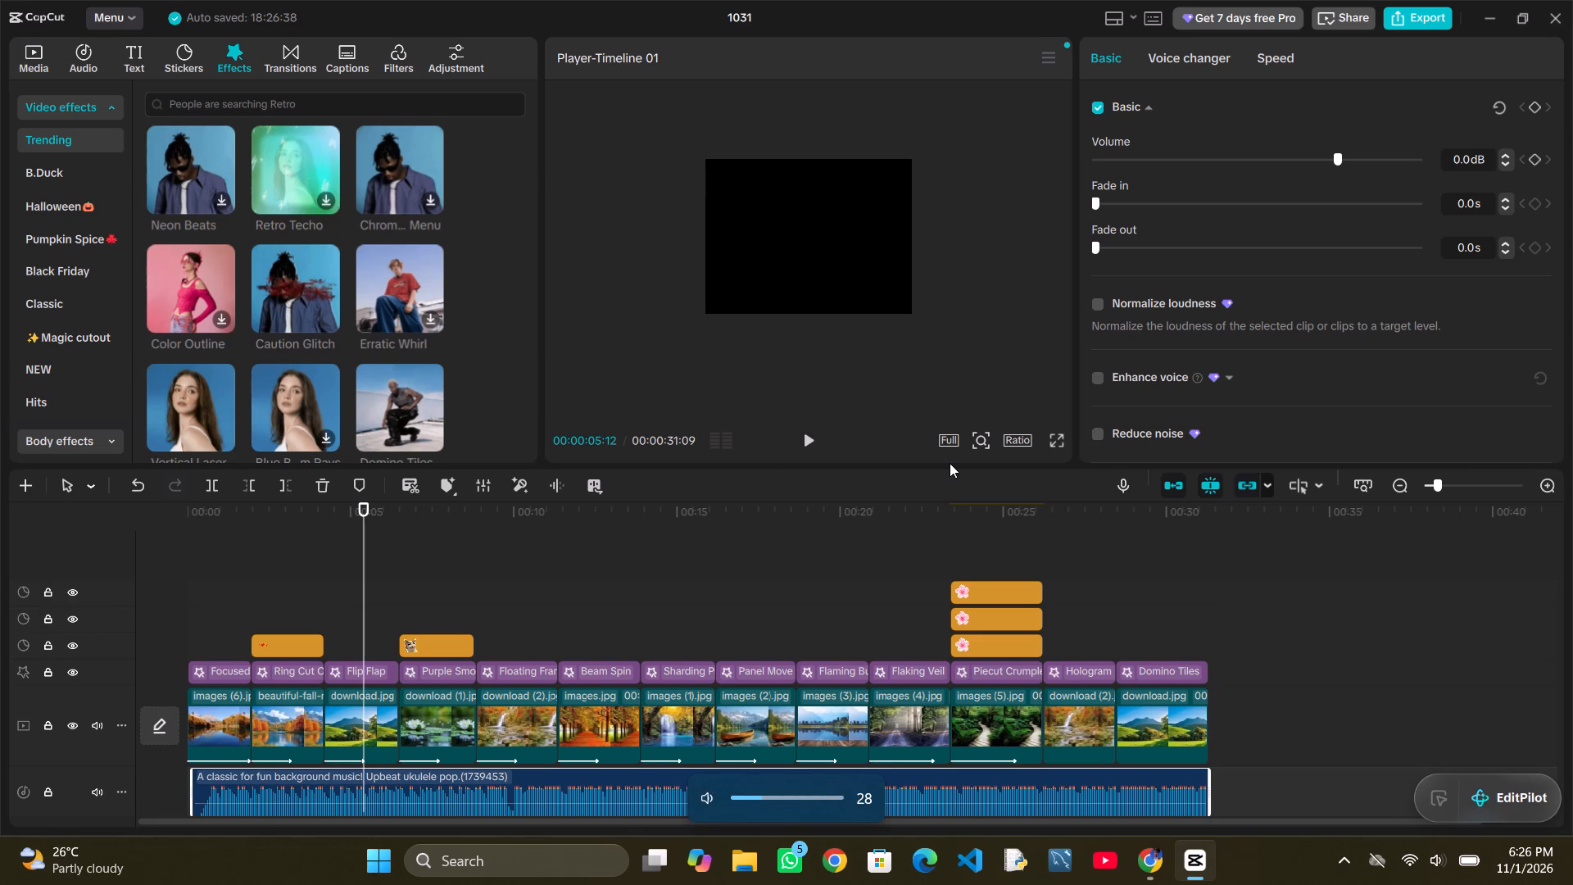
# Play the slideshow through with the preview enlarged, and replay the section around the images (5).jpg clip.
pyautogui.press('space')
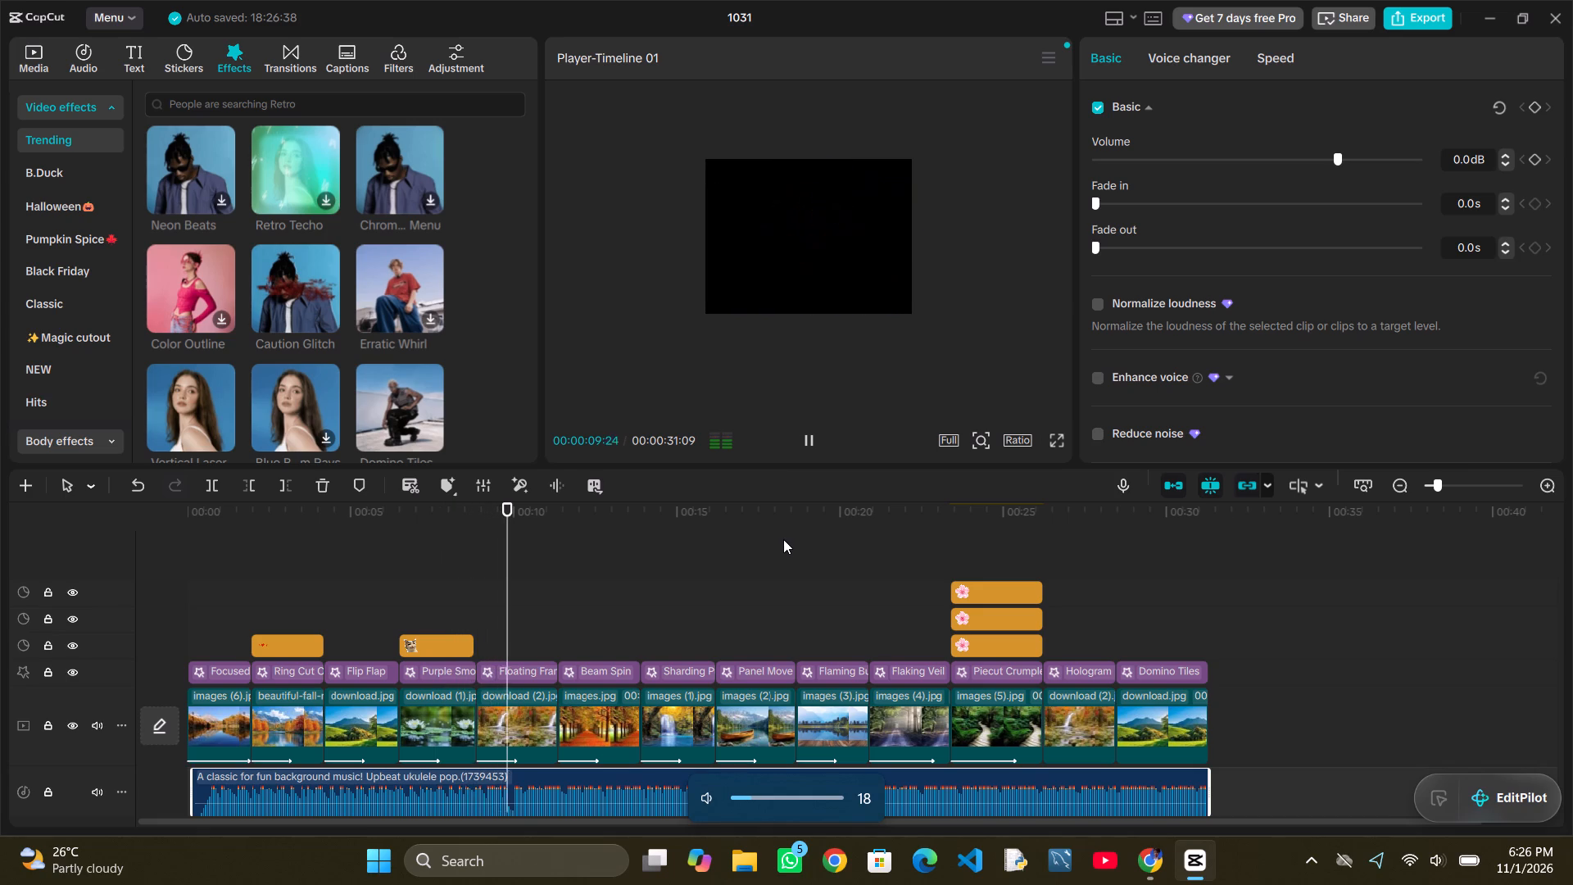
pyautogui.keyDown('ctrl'); pyautogui.scroll(4, 905, 328); pyautogui.keyUp('ctrl')
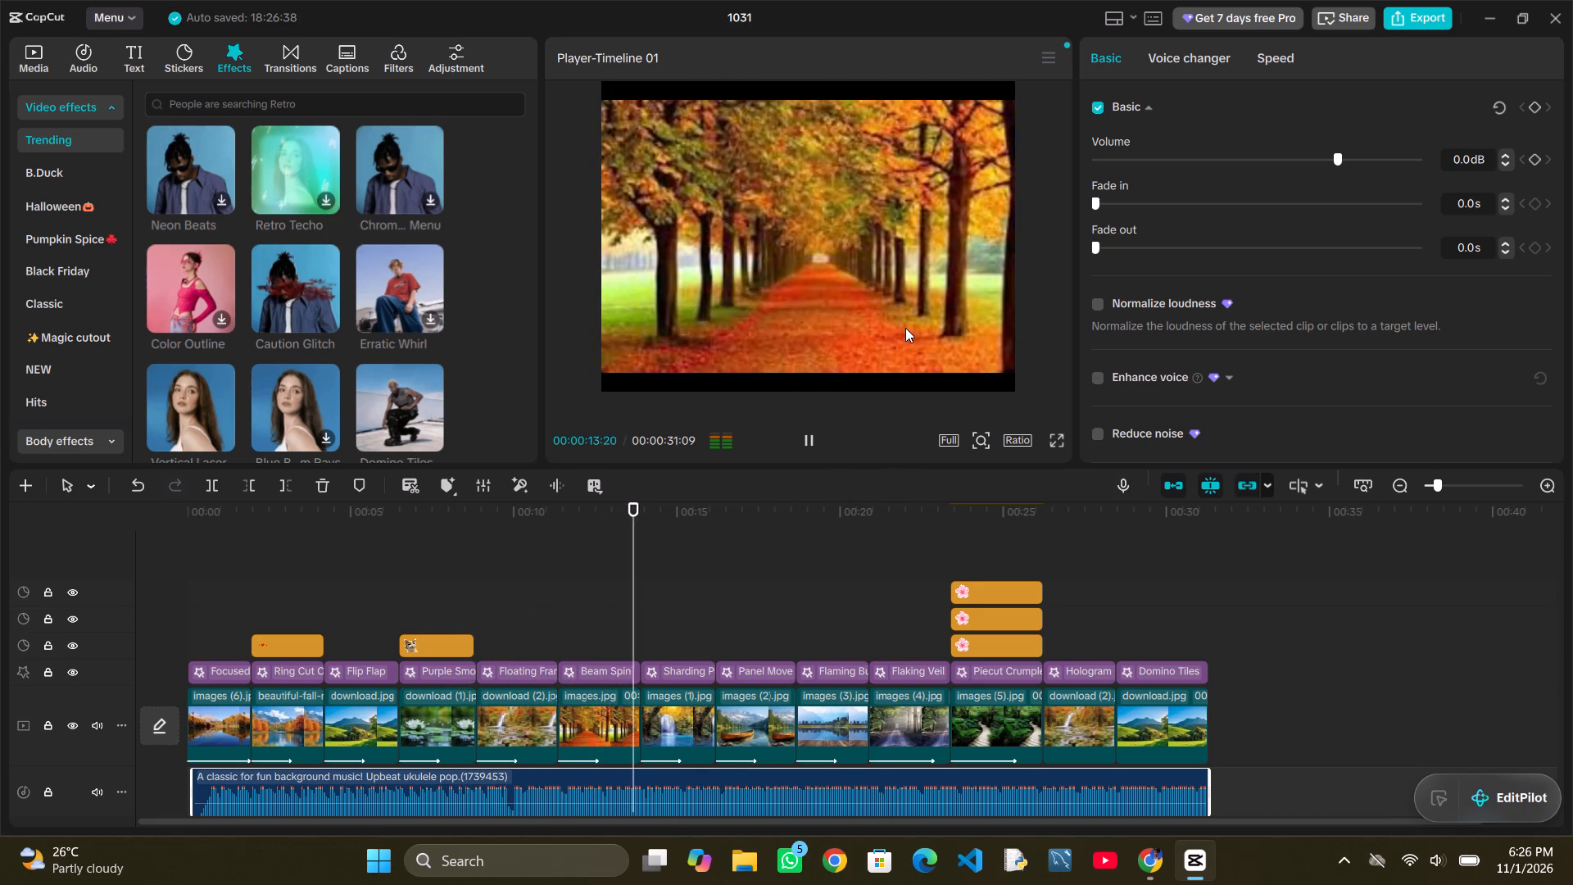
pyautogui.keyDown('ctrl'); pyautogui.scroll(1, 905, 328); pyautogui.keyUp('ctrl')
pyautogui.keyDown('ctrl'); pyautogui.scroll(6, 942, 220); pyautogui.keyUp('ctrl')
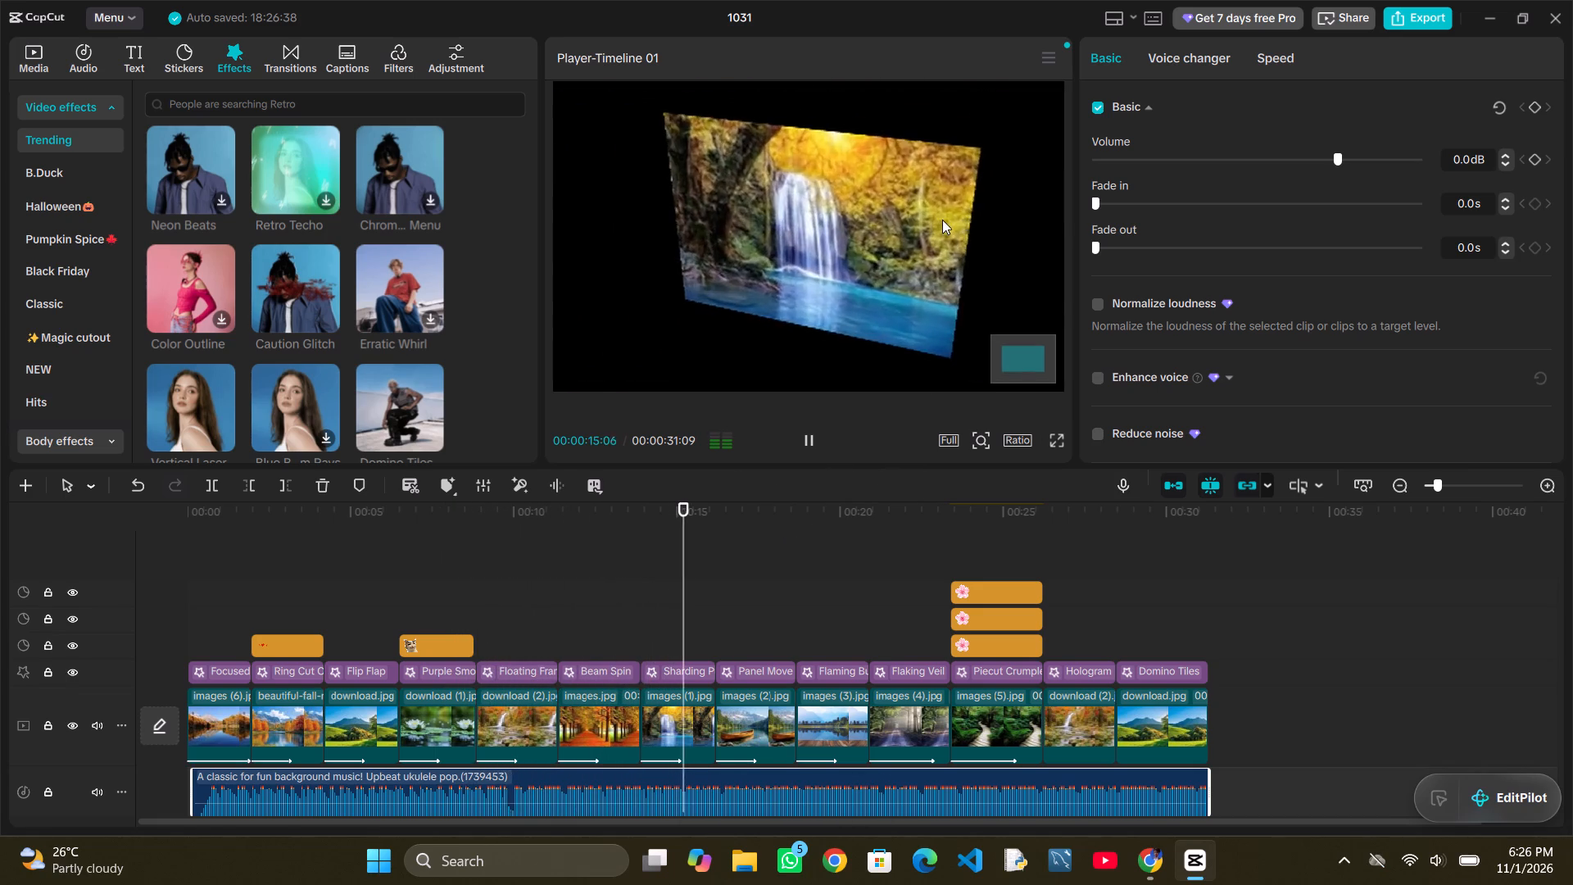
pyautogui.keyDown('ctrl'); pyautogui.scroll(-4, 942, 220); pyautogui.keyUp('ctrl')
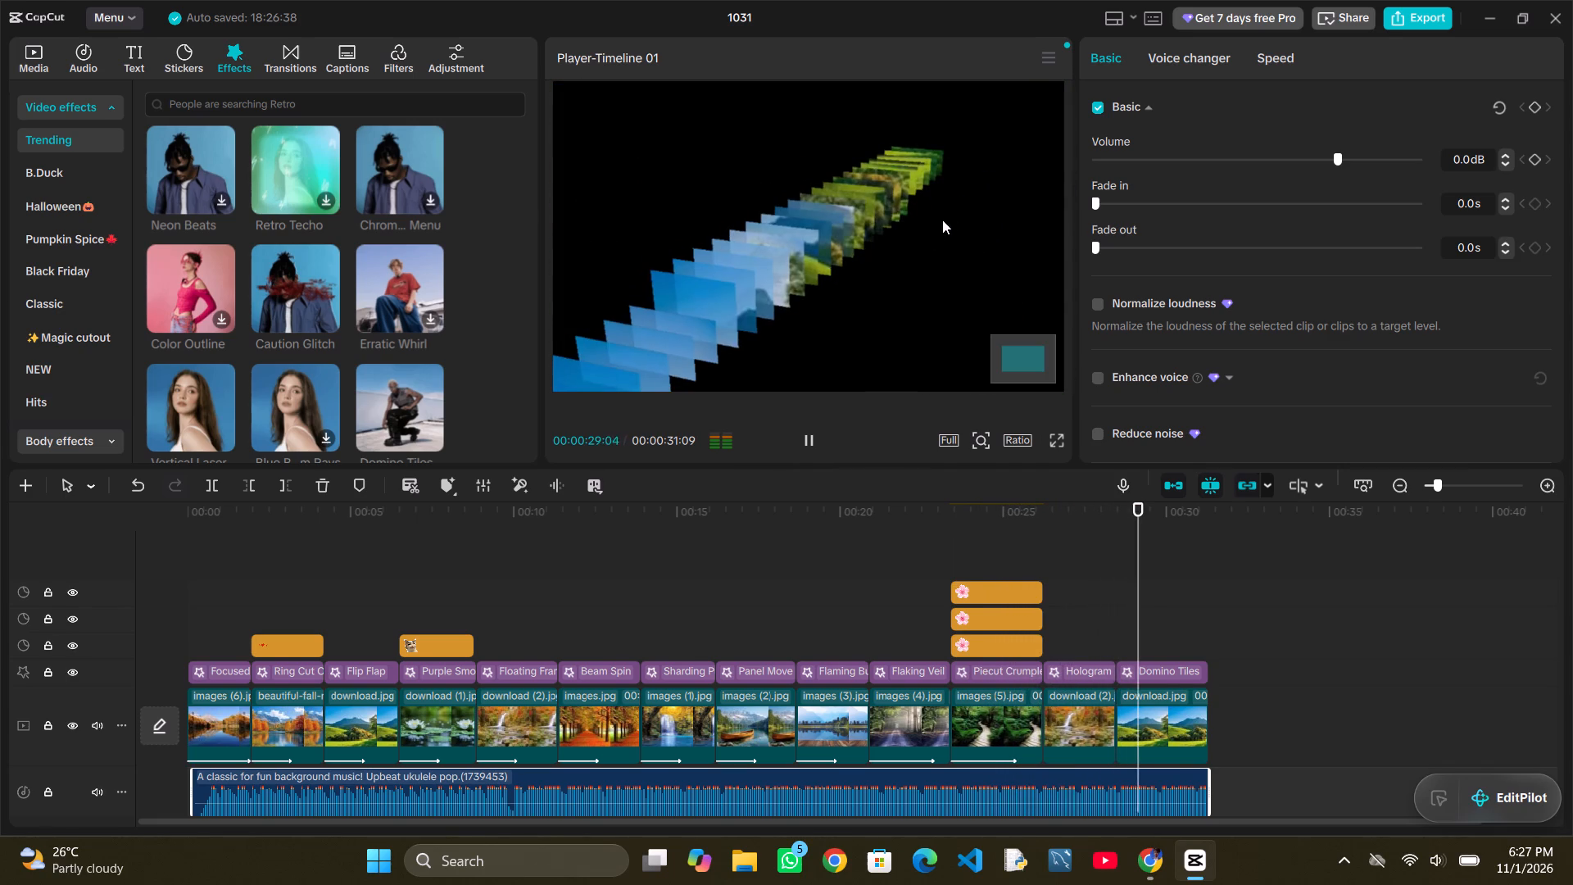
pyautogui.moveTo(1181, 510); pyautogui.dragTo(963, 536)
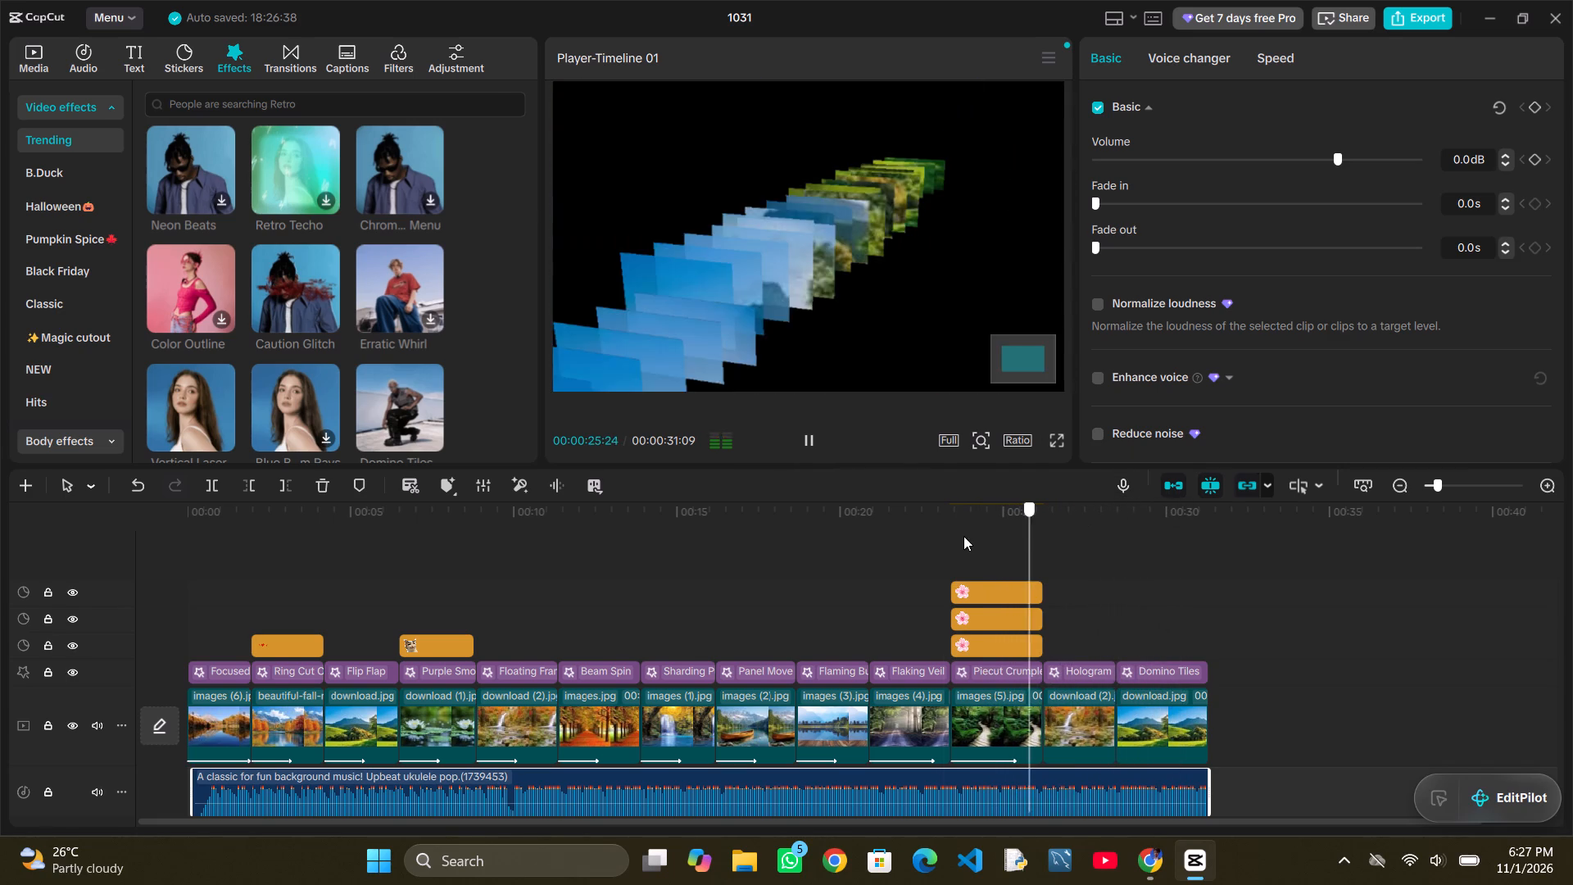
pyautogui.moveTo(963, 536); pyautogui.dragTo(949, 541)
pyautogui.click(812, 438)
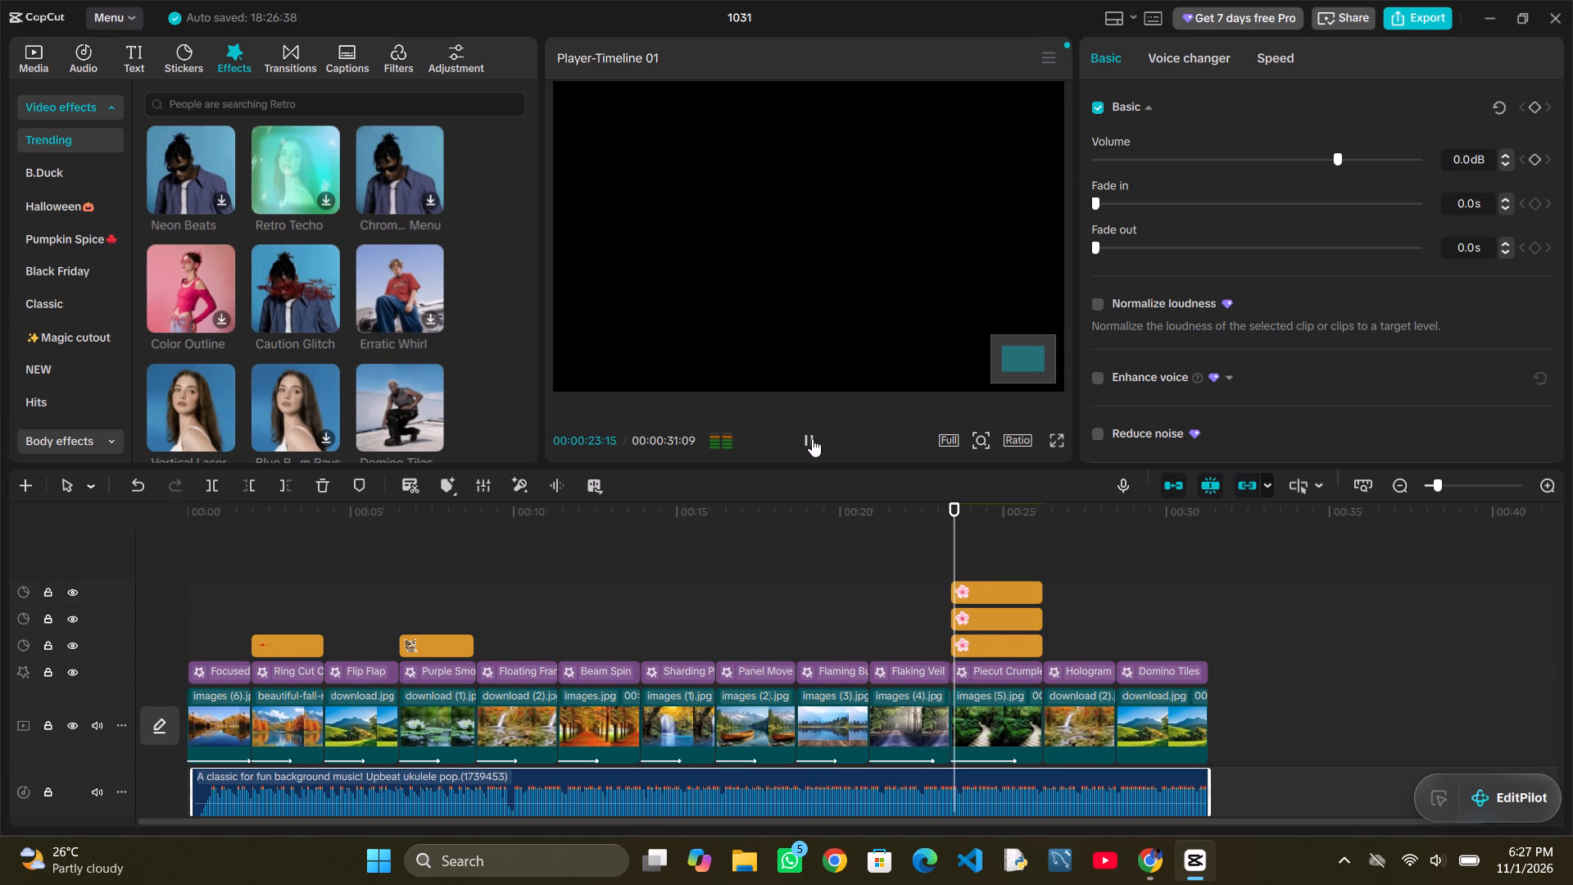
pyautogui.click(810, 446)
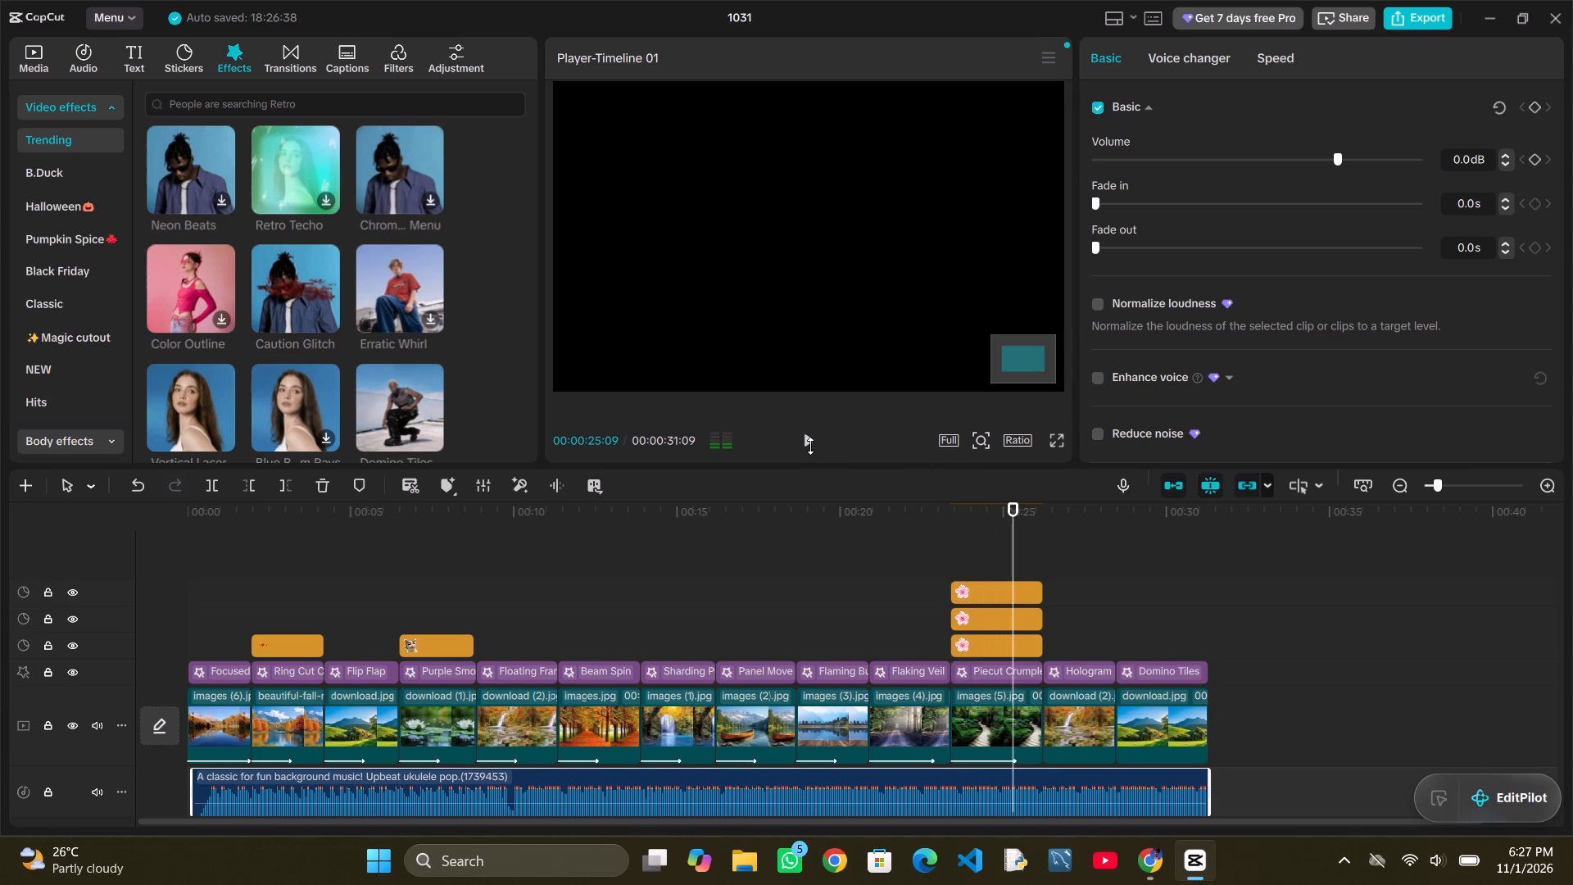
# Move the uppermost flower sticker earlier on its track so it ends where the images (5).jpg clip begins.
pyautogui.moveTo(1010, 589); pyautogui.dragTo(992, 592)
pyautogui.moveTo(992, 592); pyautogui.dragTo(914, 603)
pyautogui.keyDown('ctrl'); pyautogui.scroll(-6, 874, 259); pyautogui.keyUp('ctrl')
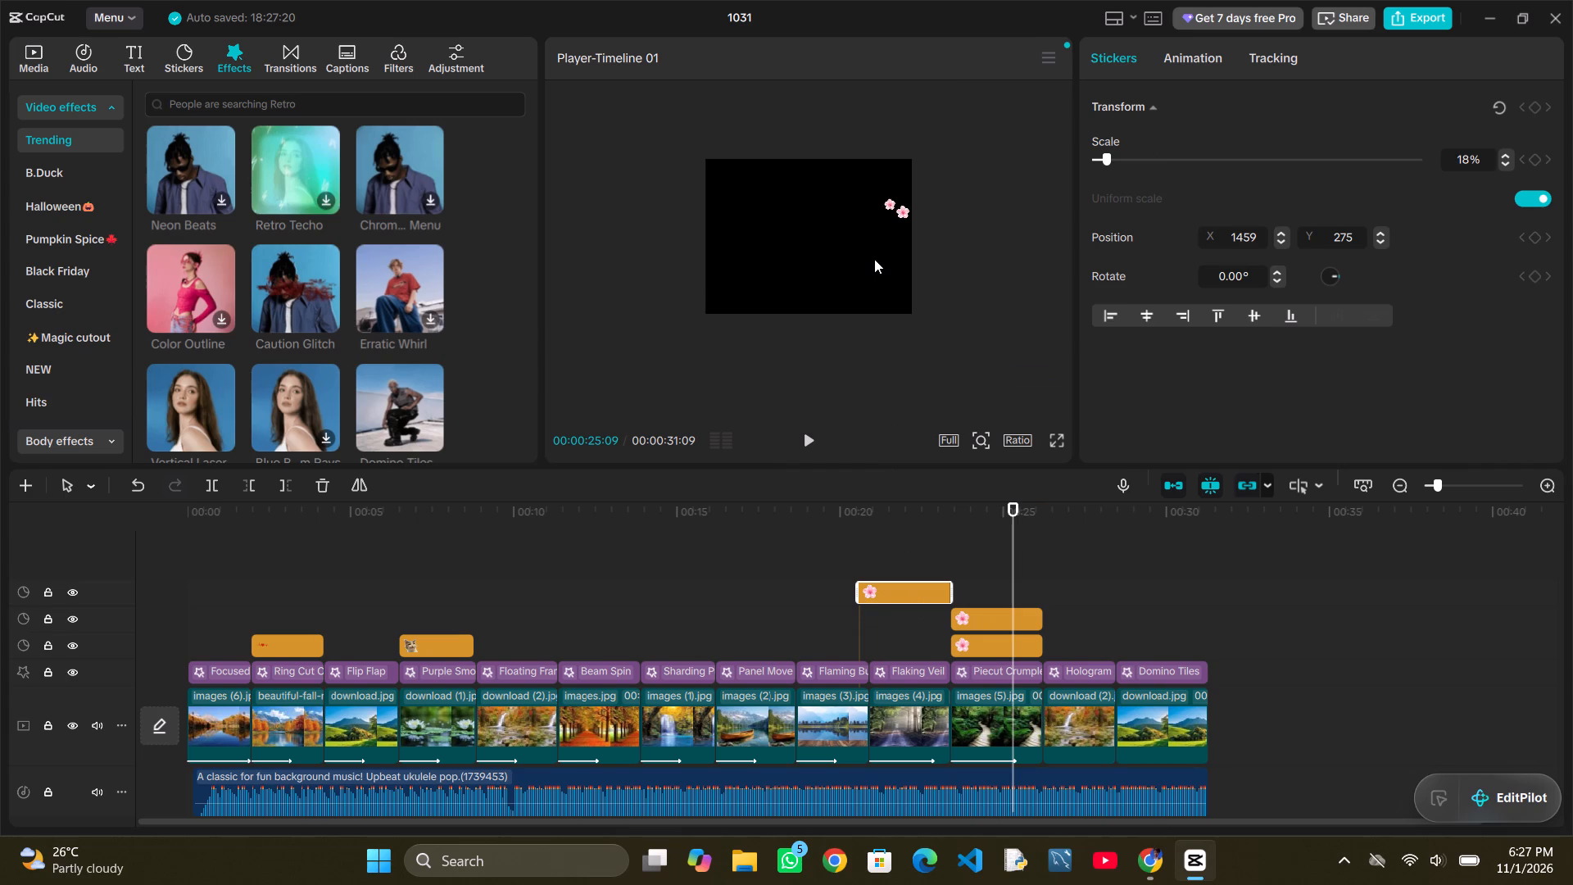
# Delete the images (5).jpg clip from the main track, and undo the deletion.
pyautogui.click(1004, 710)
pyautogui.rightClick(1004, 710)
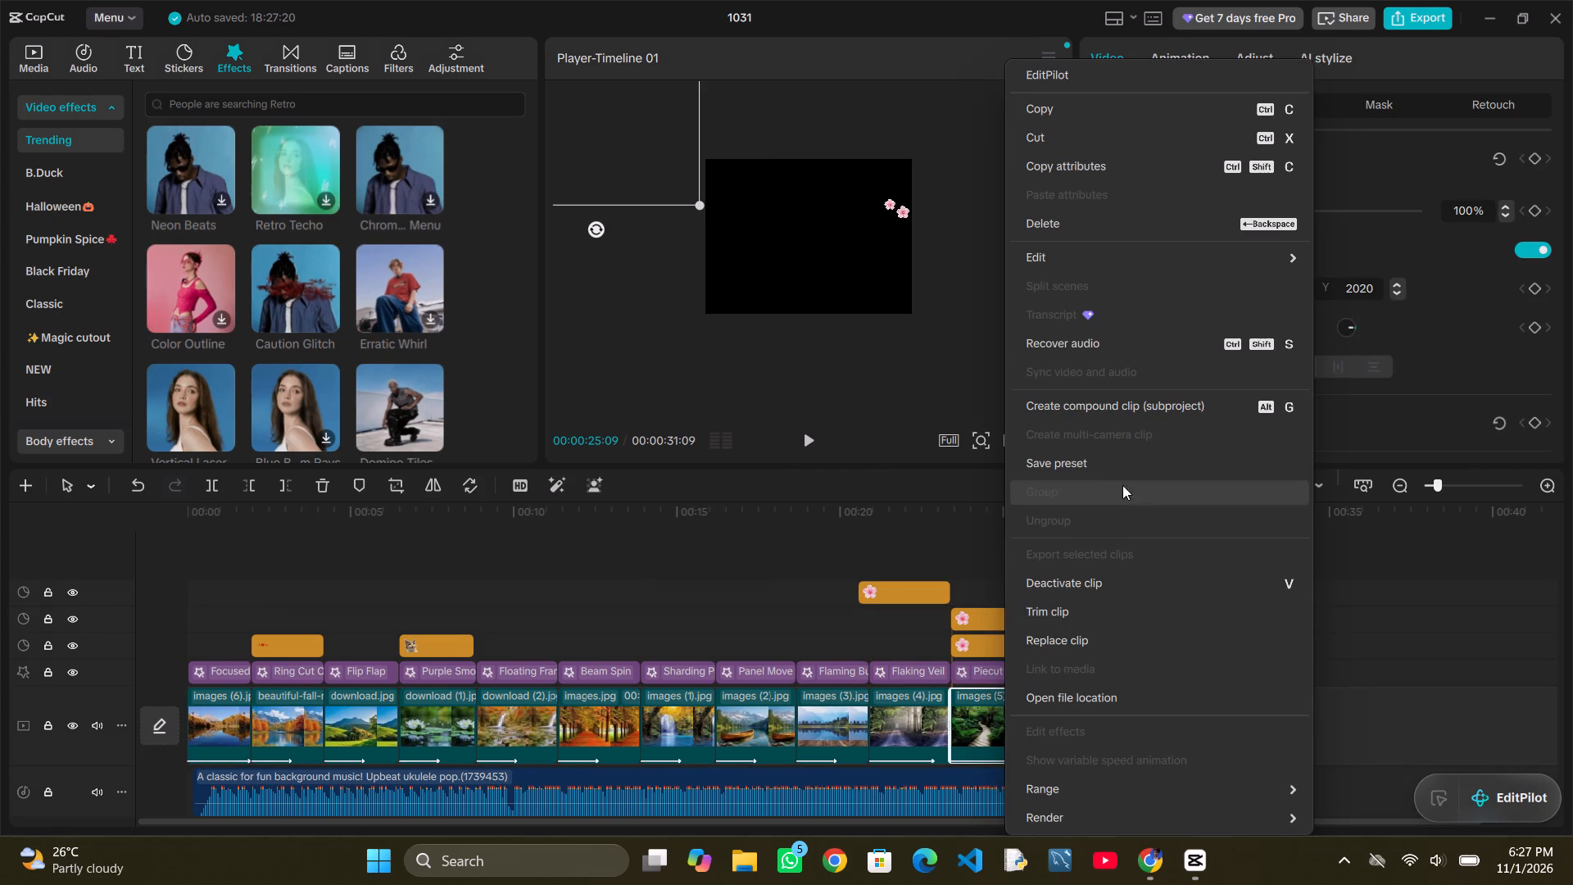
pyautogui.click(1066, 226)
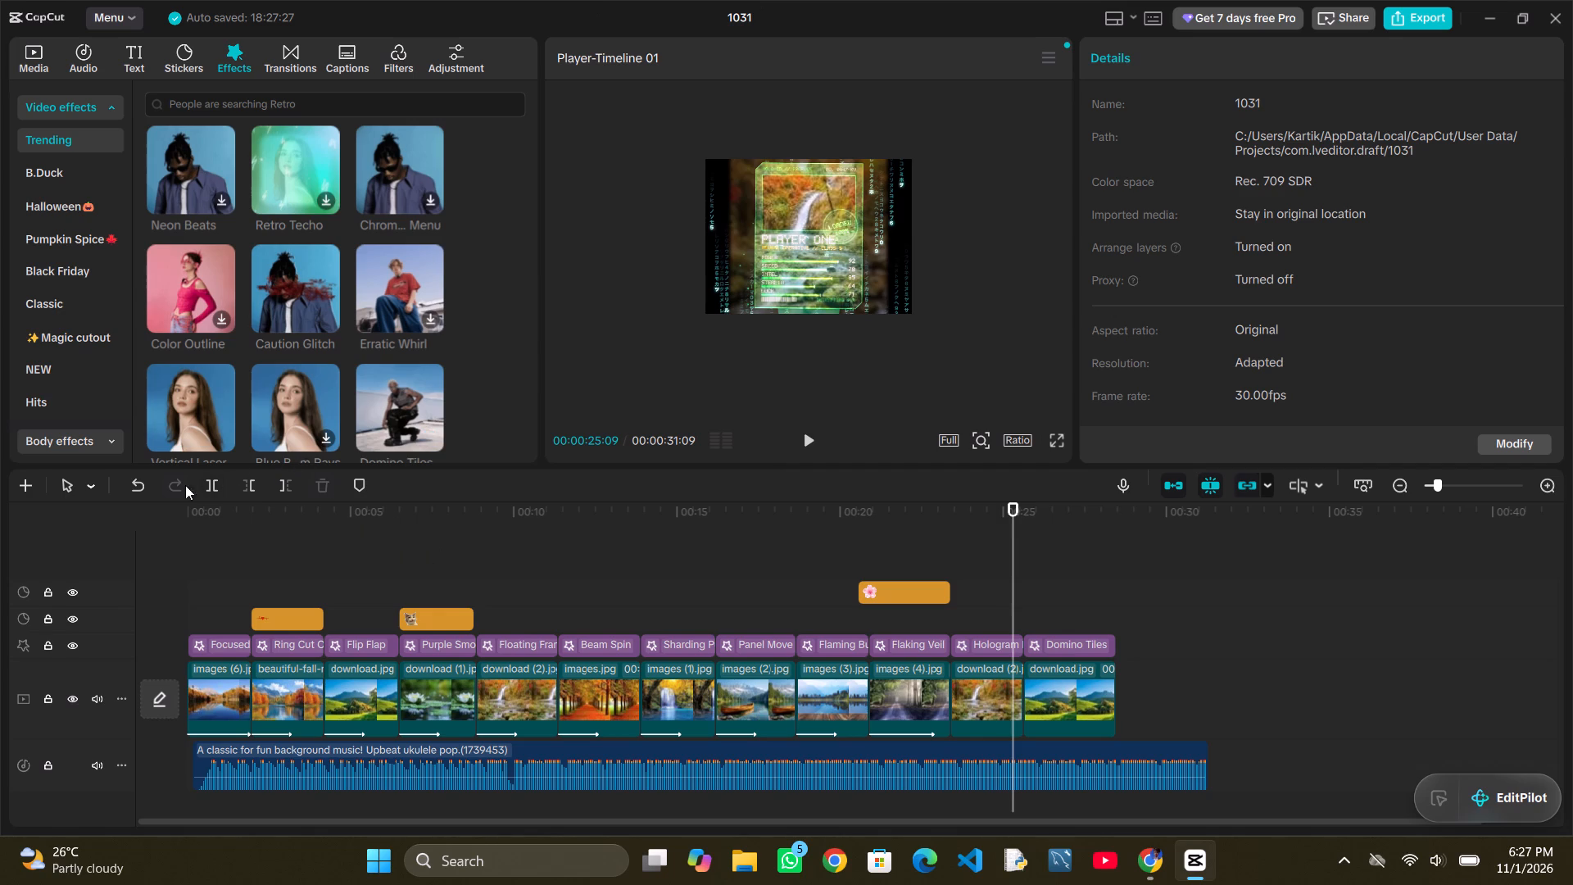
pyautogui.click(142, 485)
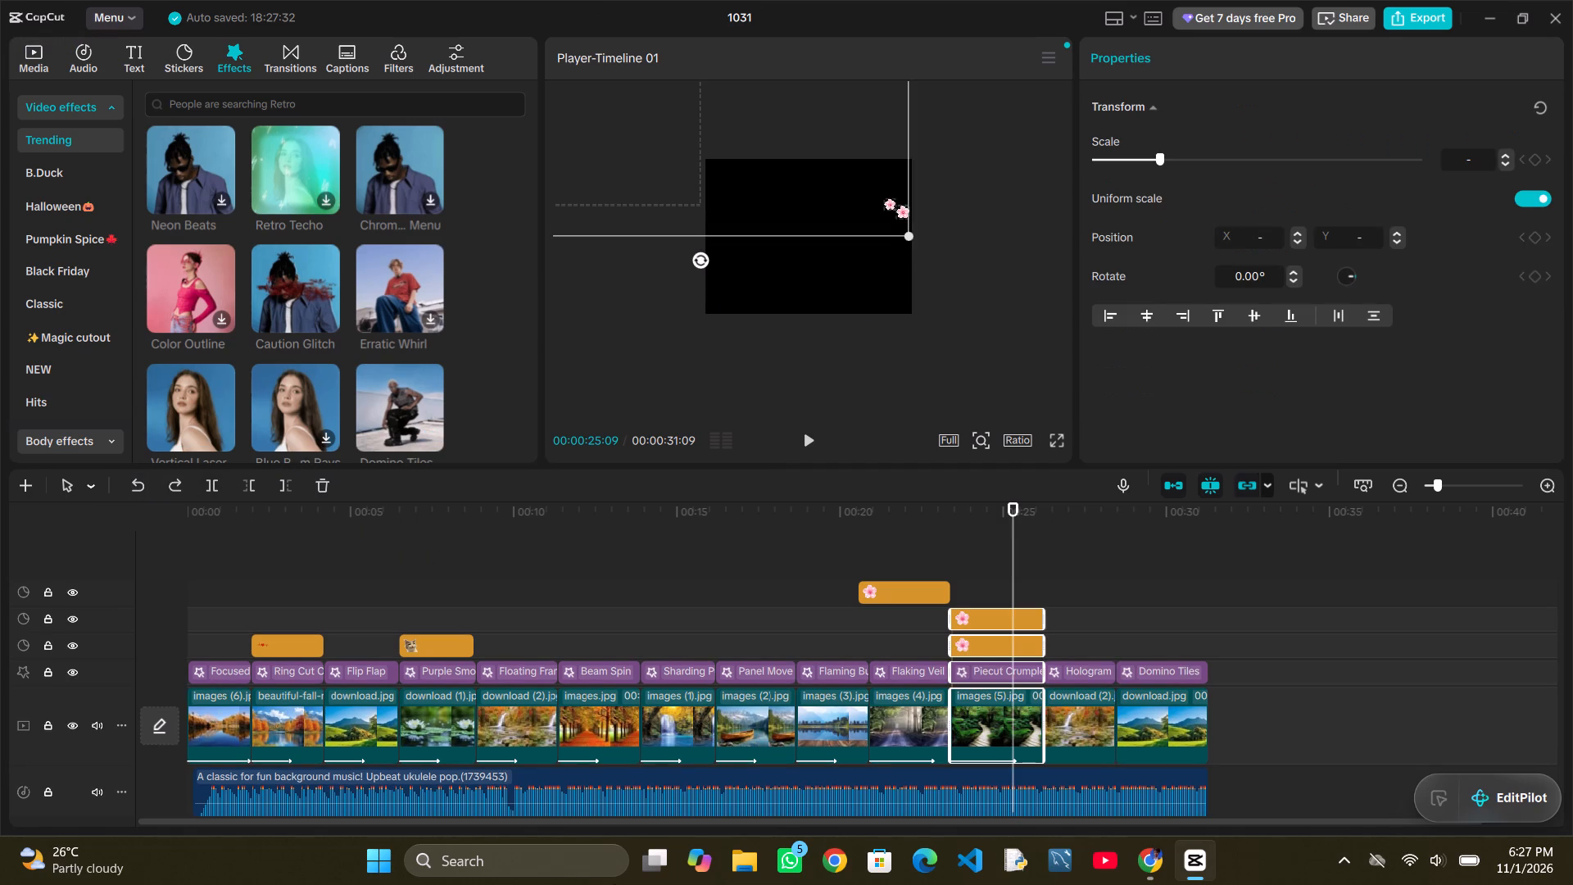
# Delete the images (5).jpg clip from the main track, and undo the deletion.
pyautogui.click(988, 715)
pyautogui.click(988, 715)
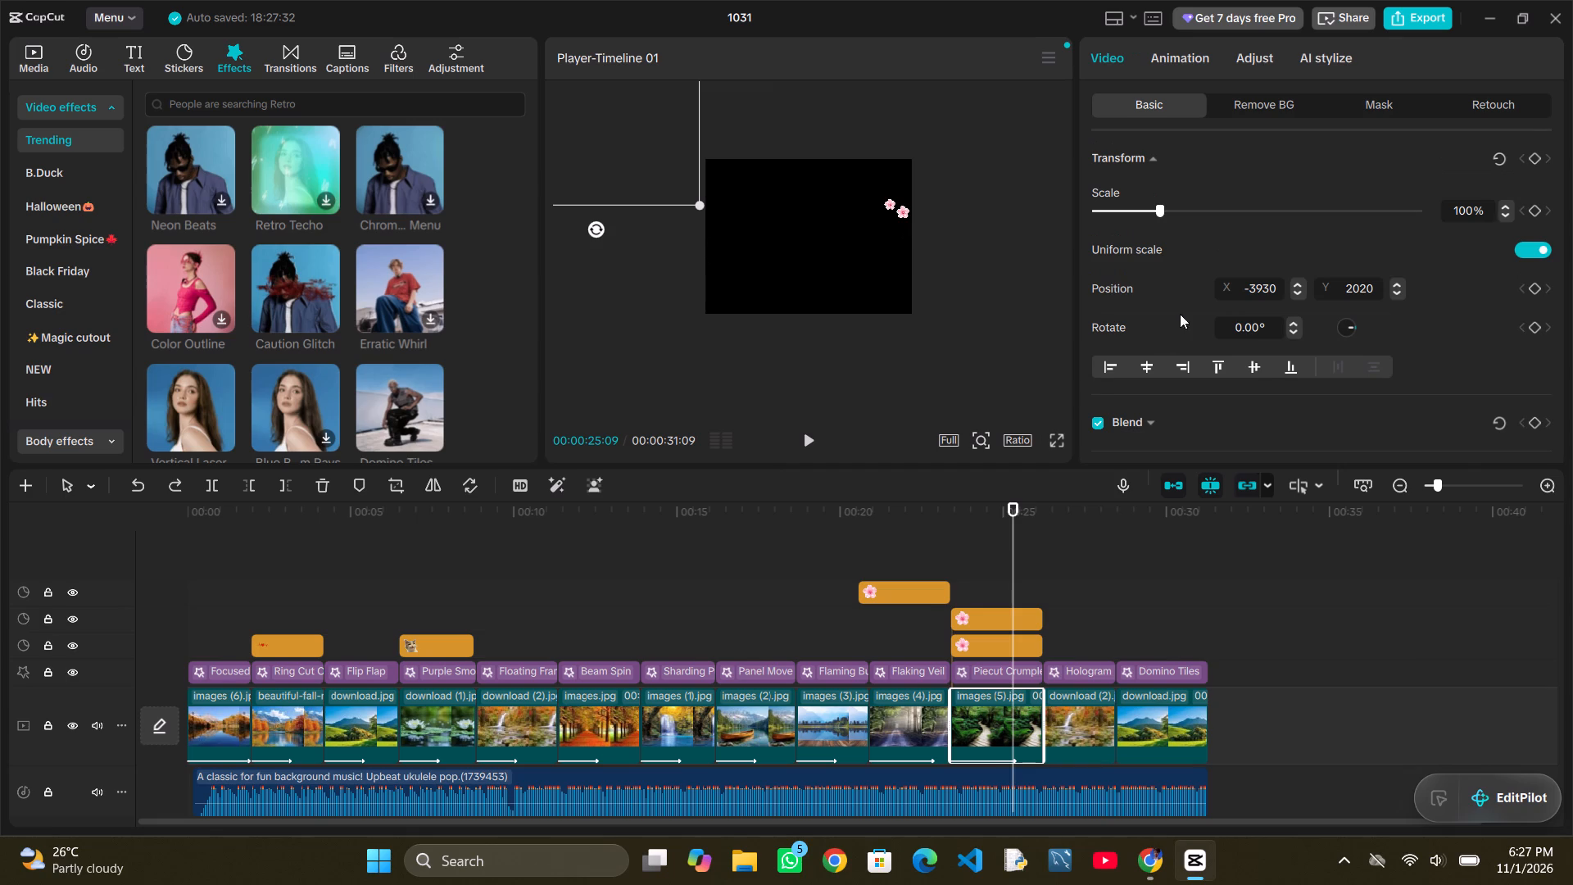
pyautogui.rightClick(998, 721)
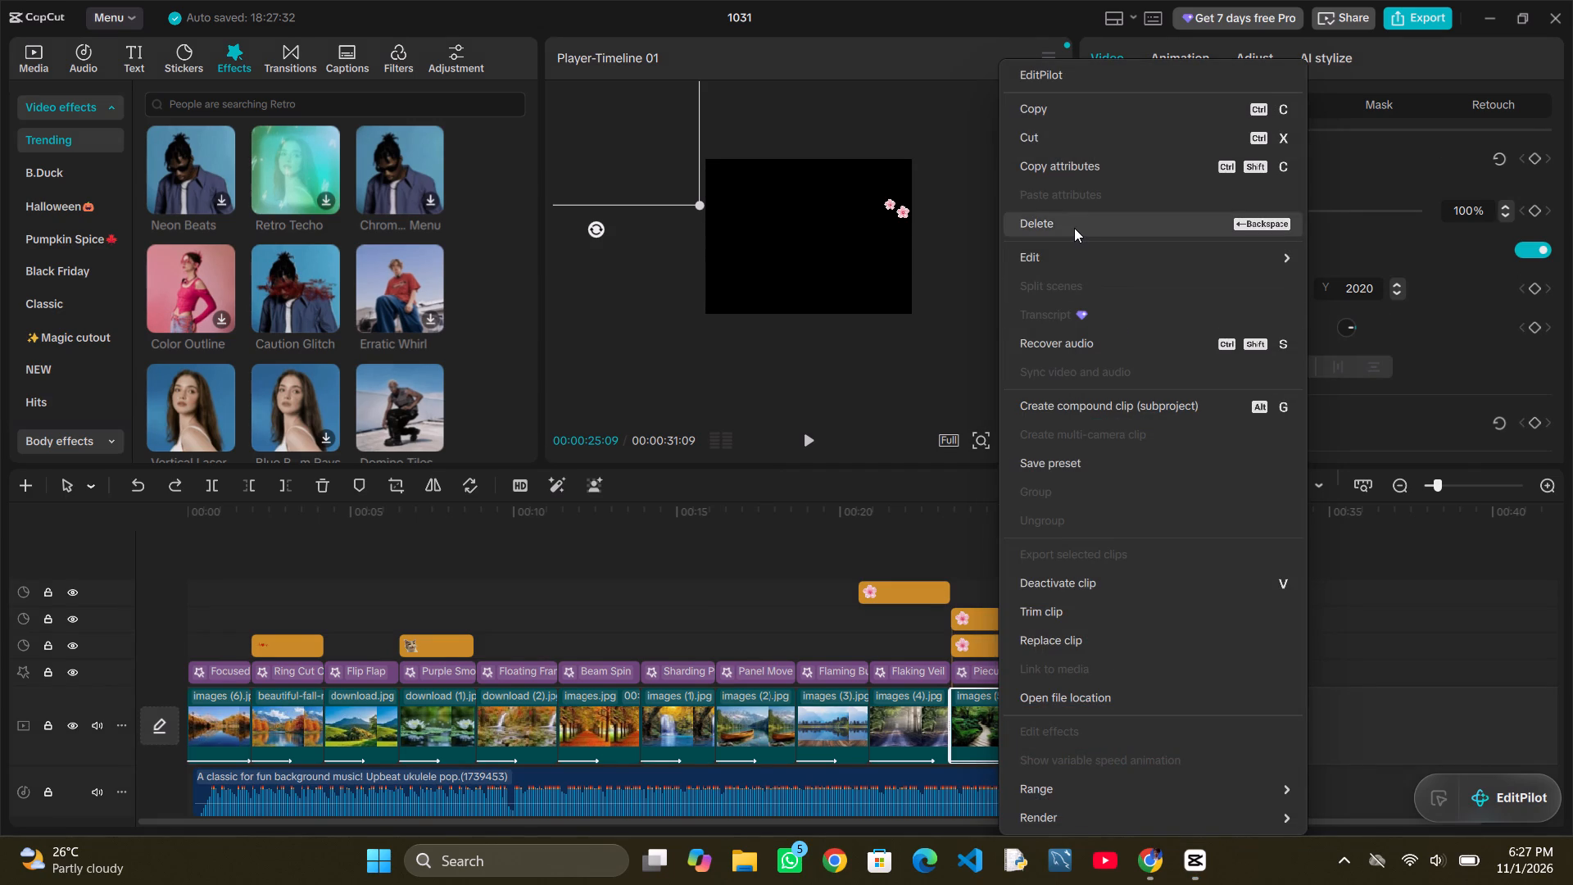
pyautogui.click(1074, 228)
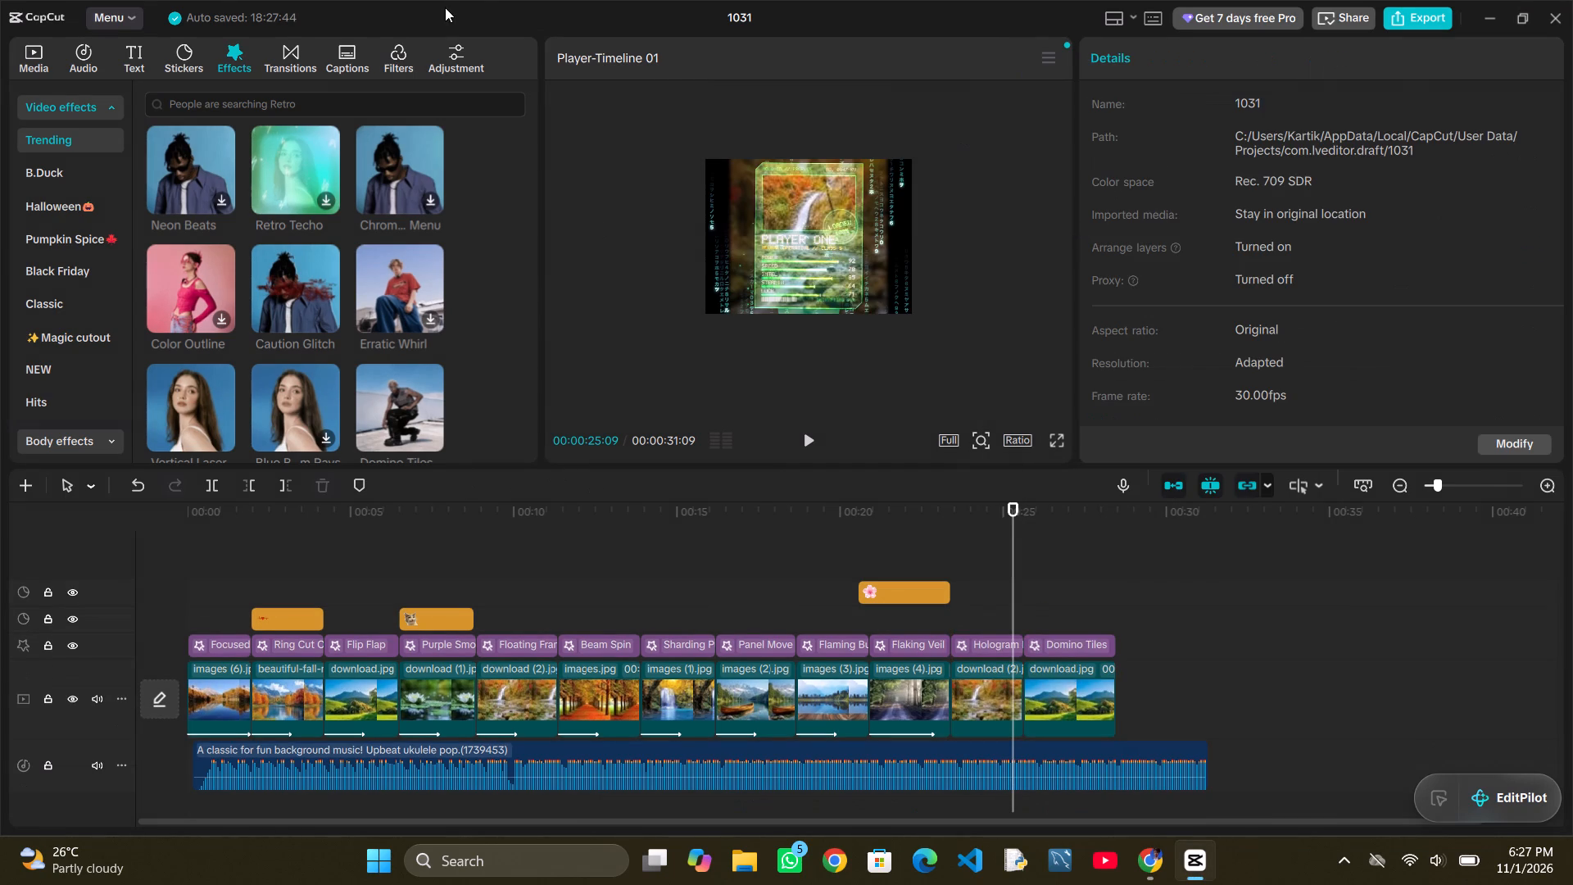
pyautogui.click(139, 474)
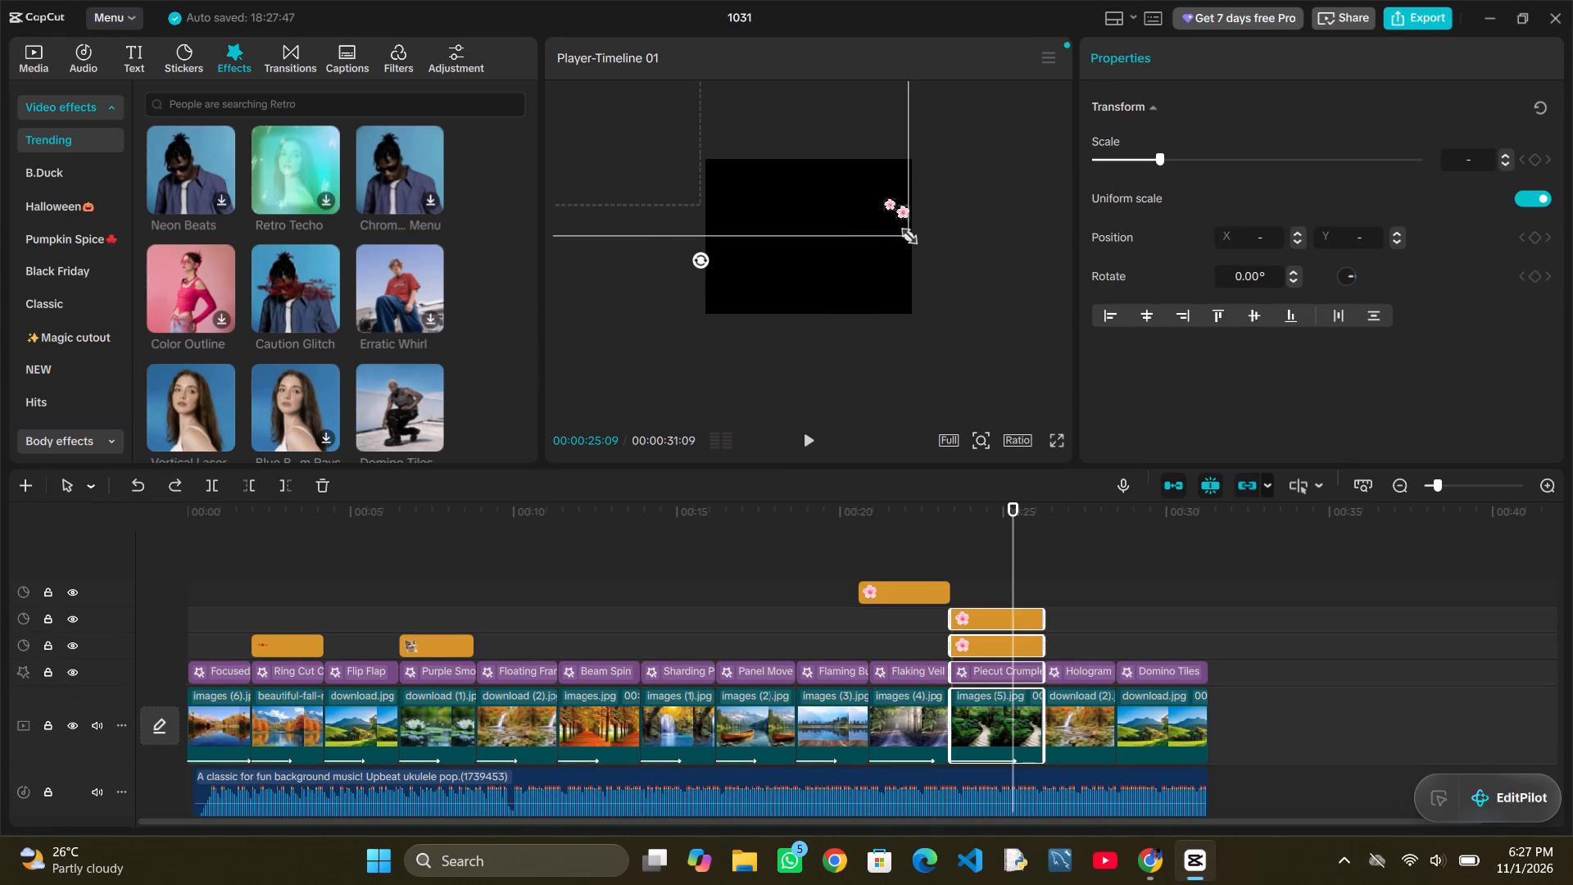
# Resize and reposition the images (5).jpg clip together with its two selected flower stickers in the preview, and clear the selection.
pyautogui.moveTo(906, 233); pyautogui.dragTo(611, 184)
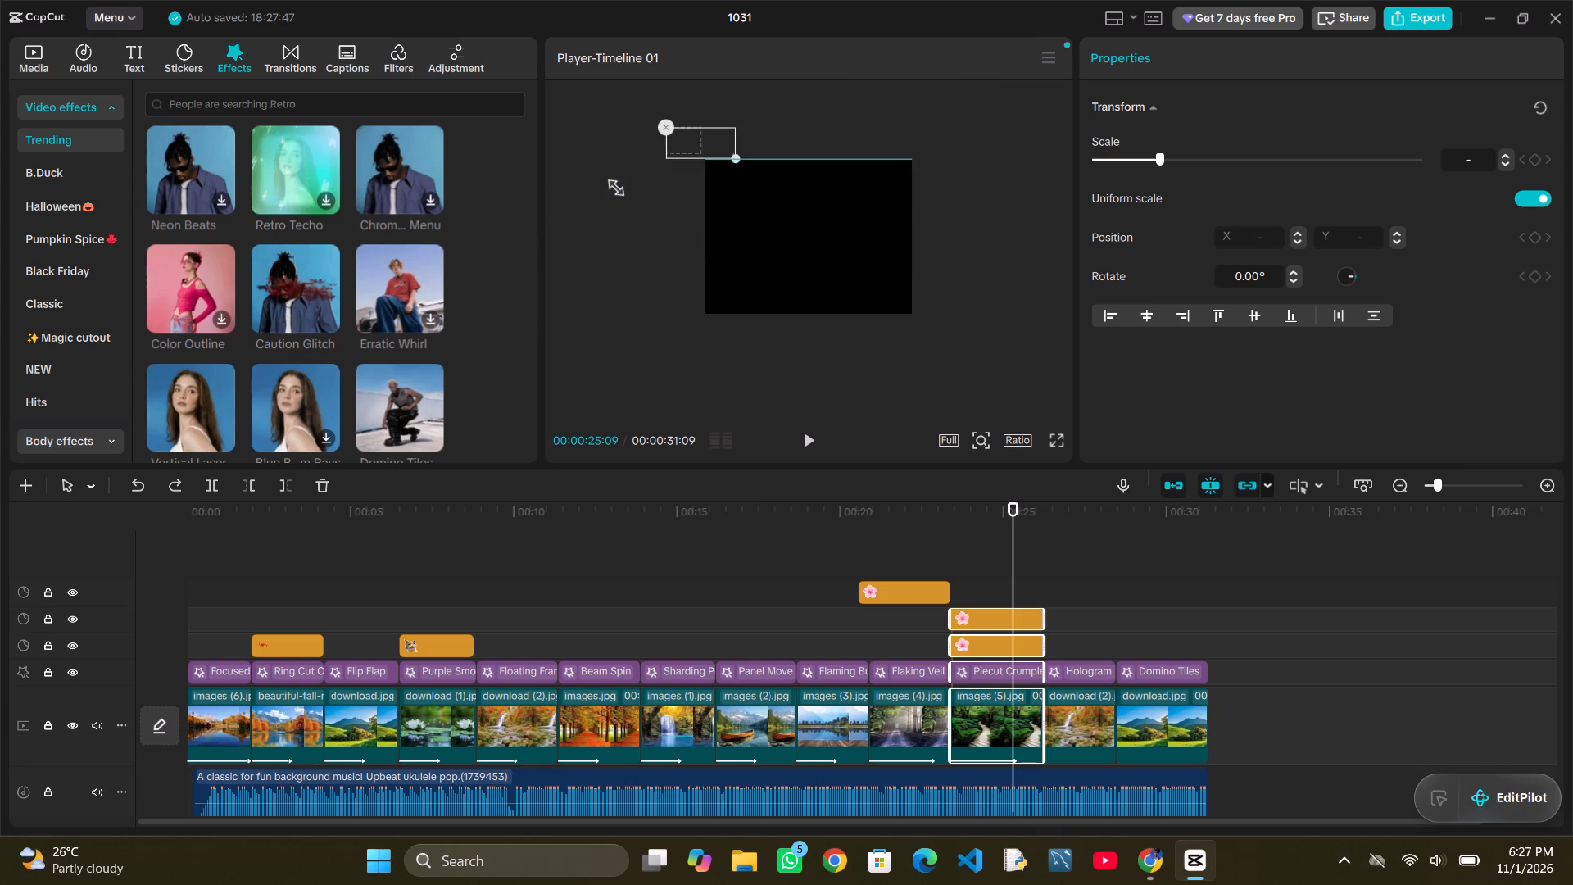
pyautogui.moveTo(611, 184); pyautogui.dragTo(714, 184)
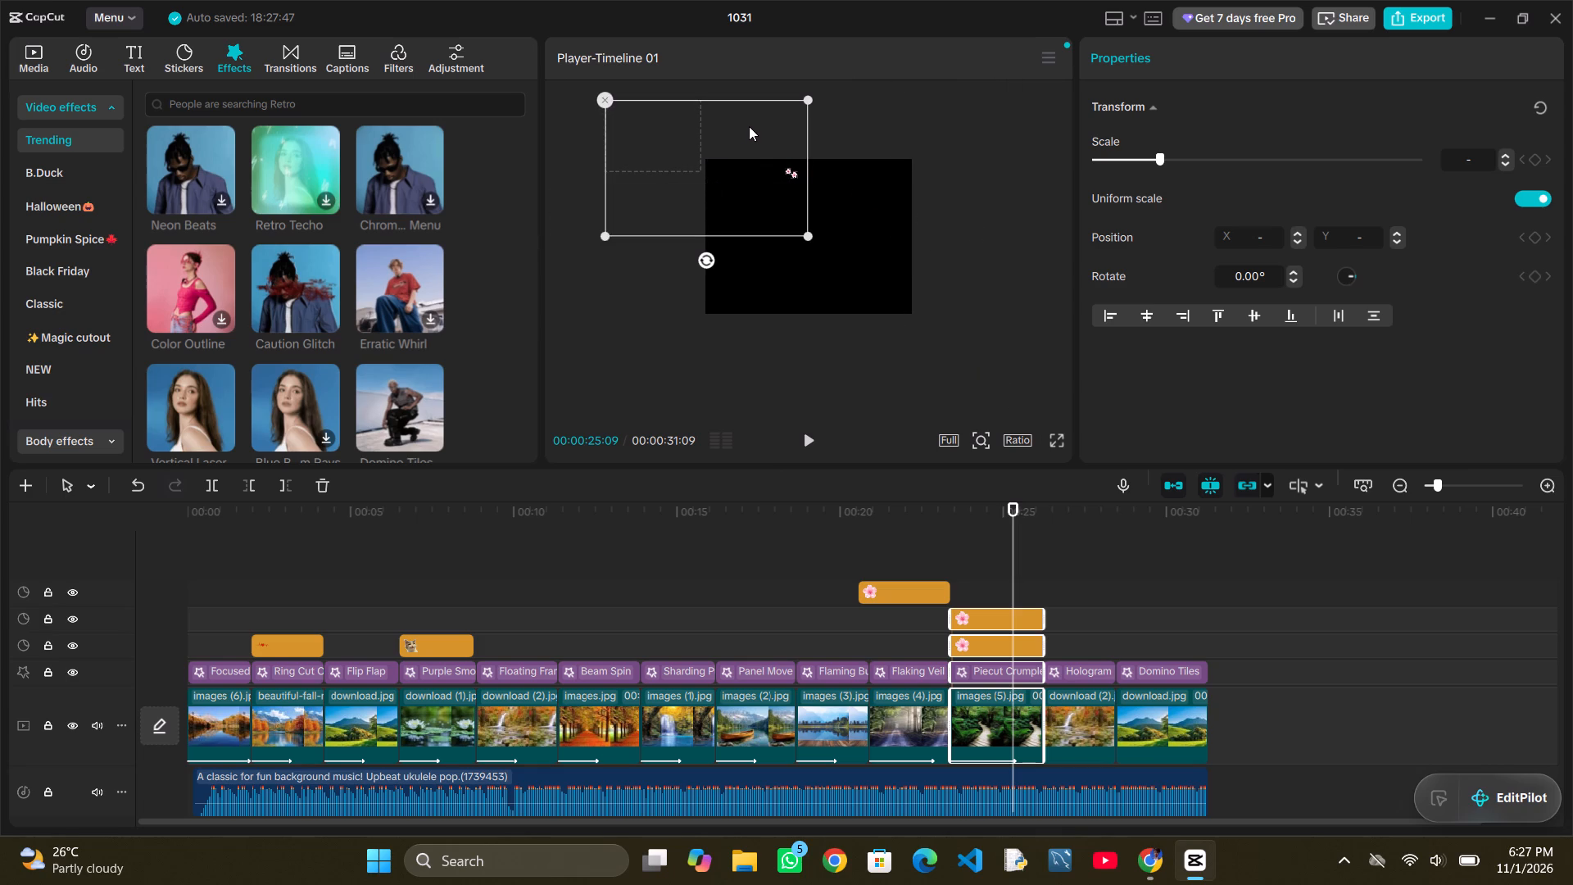
pyautogui.moveTo(749, 126); pyautogui.dragTo(845, 185)
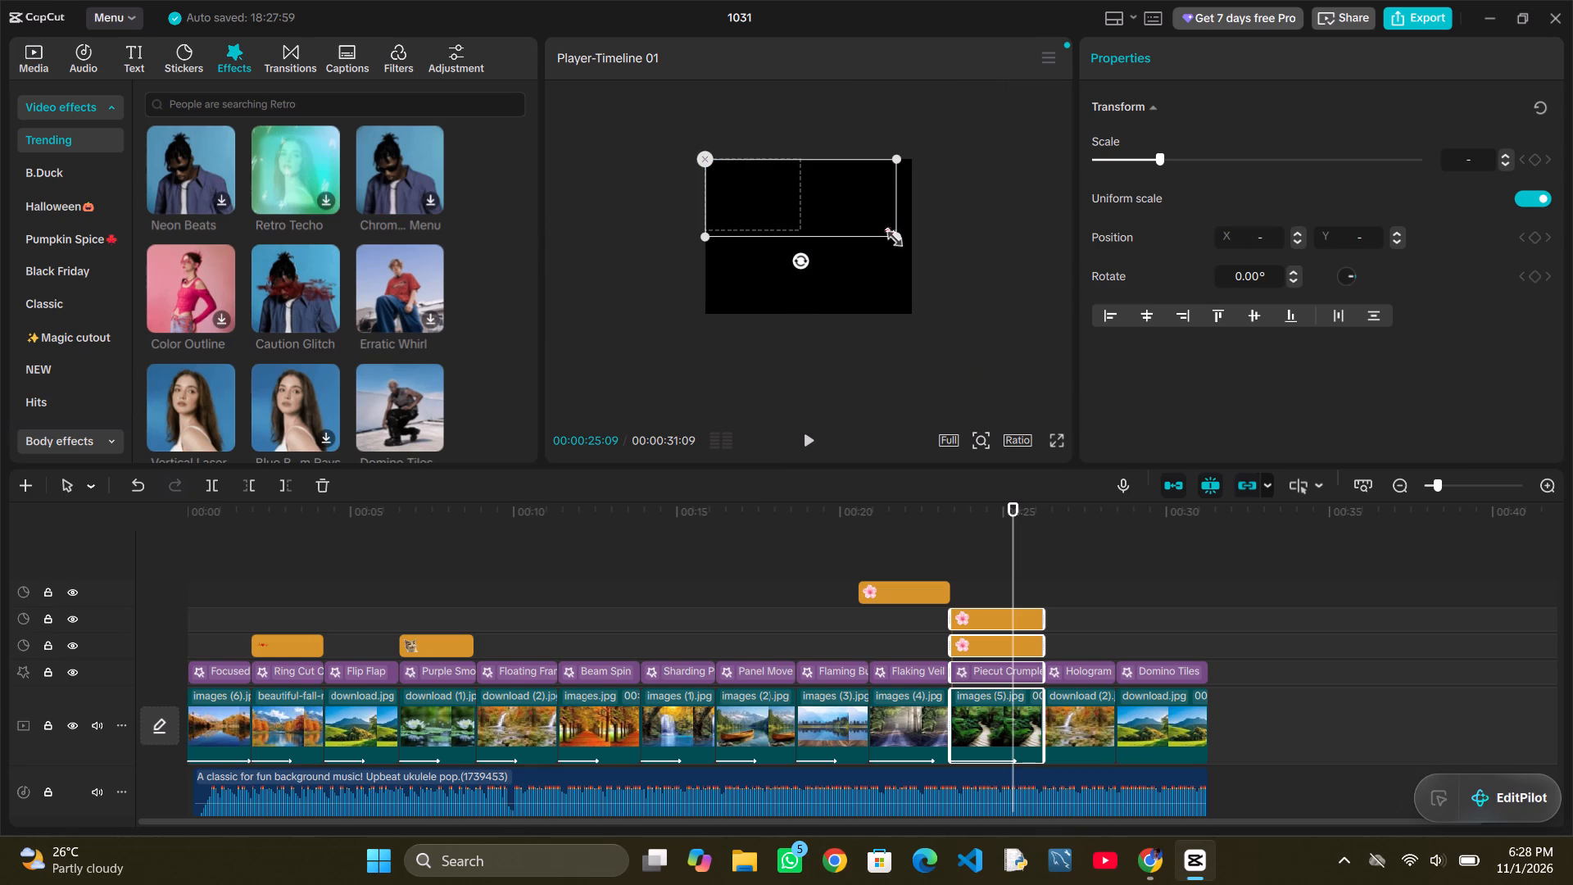
pyautogui.moveTo(890, 234); pyautogui.dragTo(932, 446)
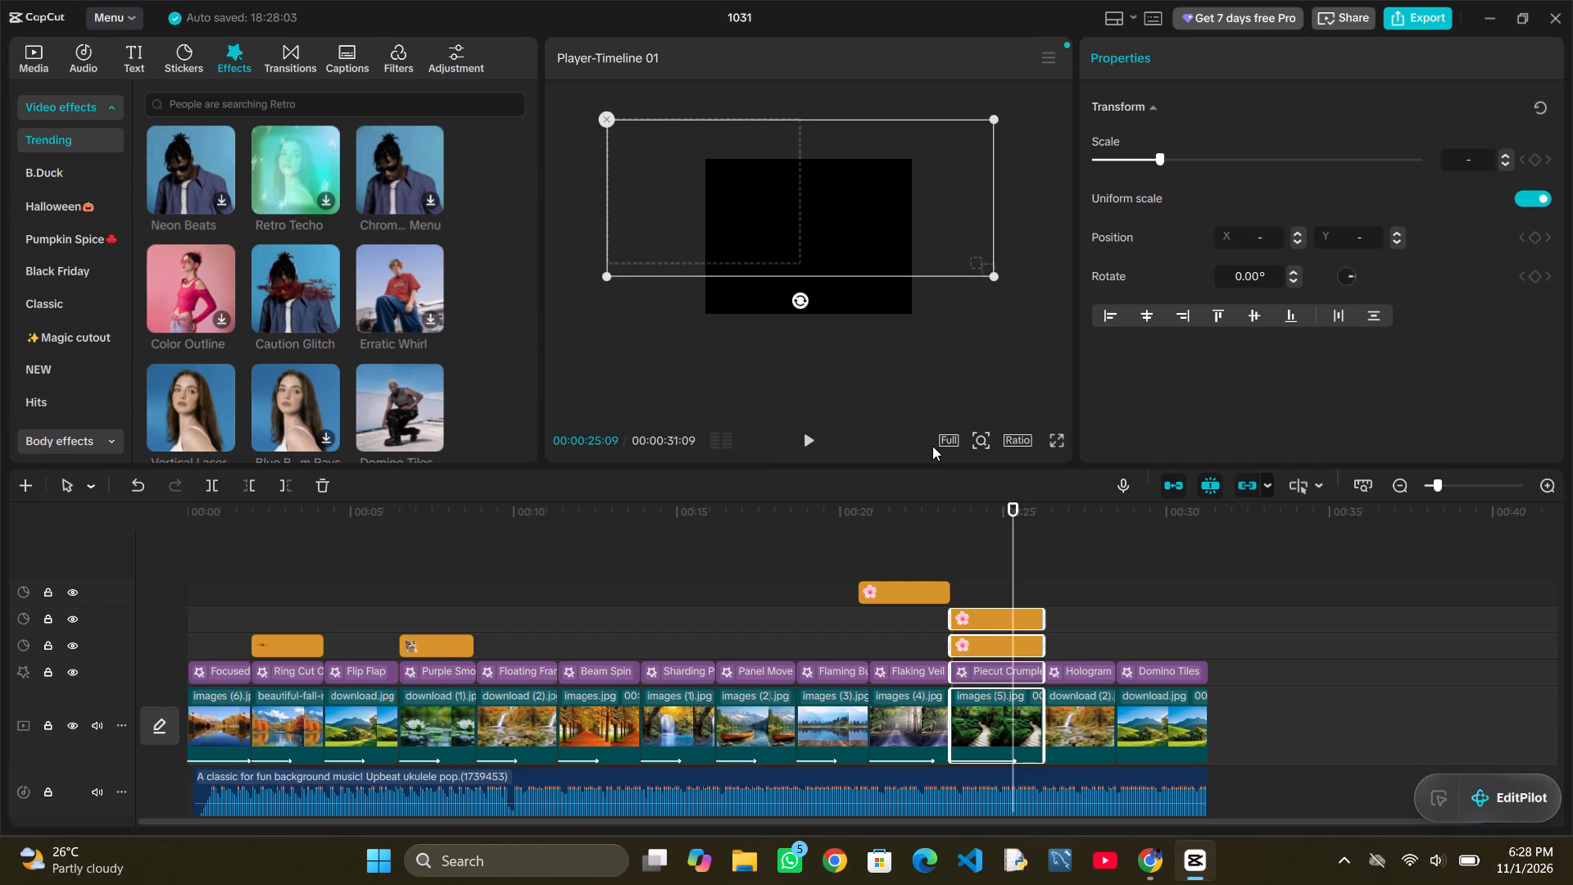
pyautogui.rightClick(904, 172)
pyautogui.moveTo(986, 274); pyautogui.dragTo(1163, 409)
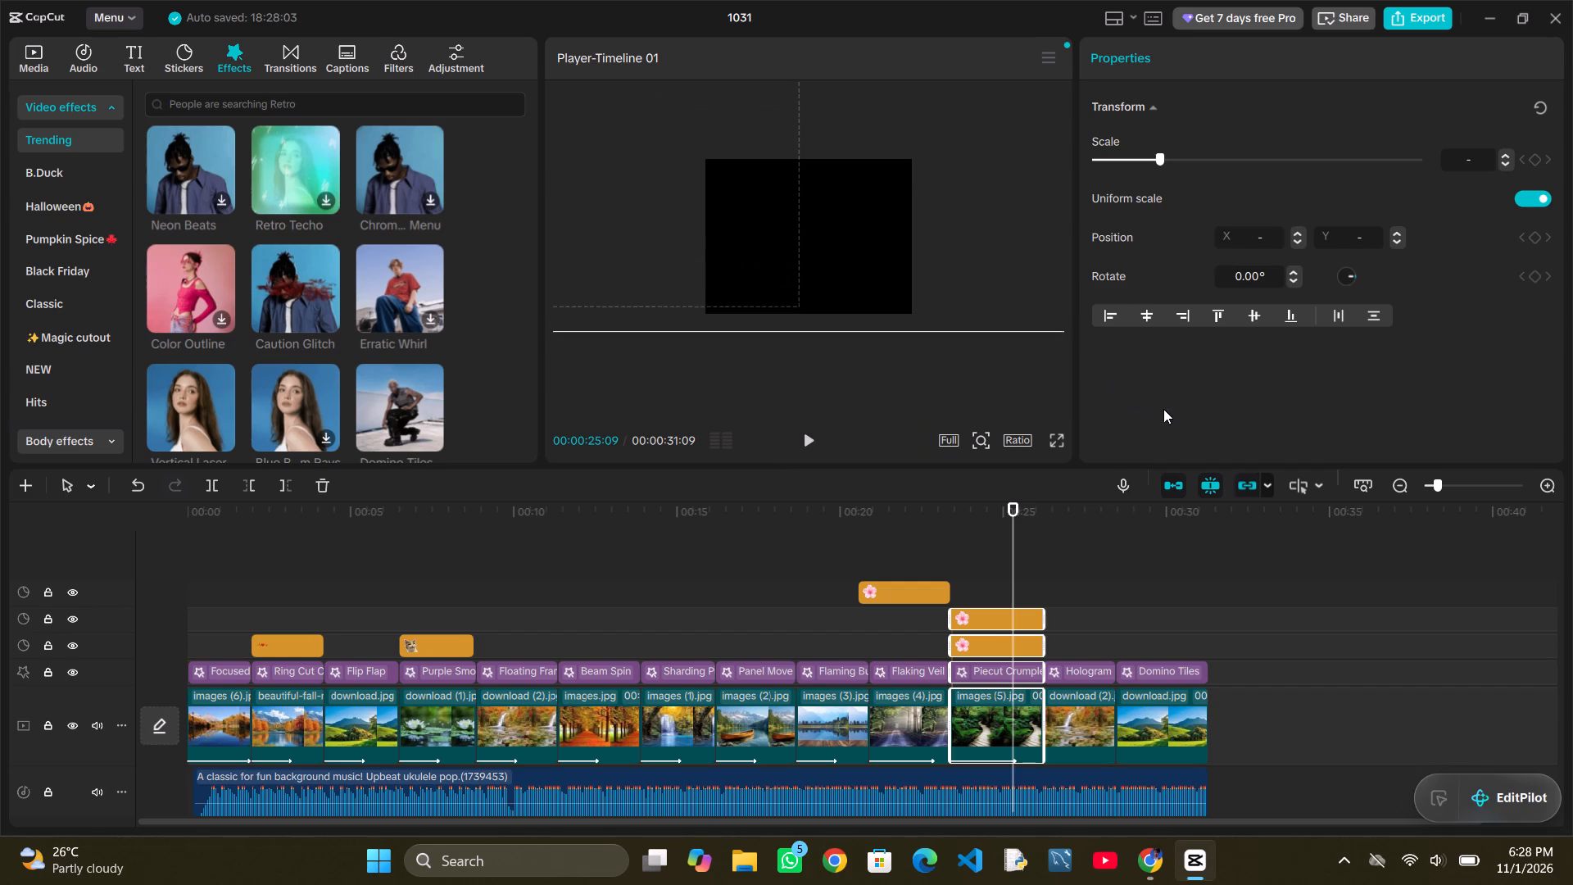
pyautogui.moveTo(1163, 409); pyautogui.dragTo(1172, 42)
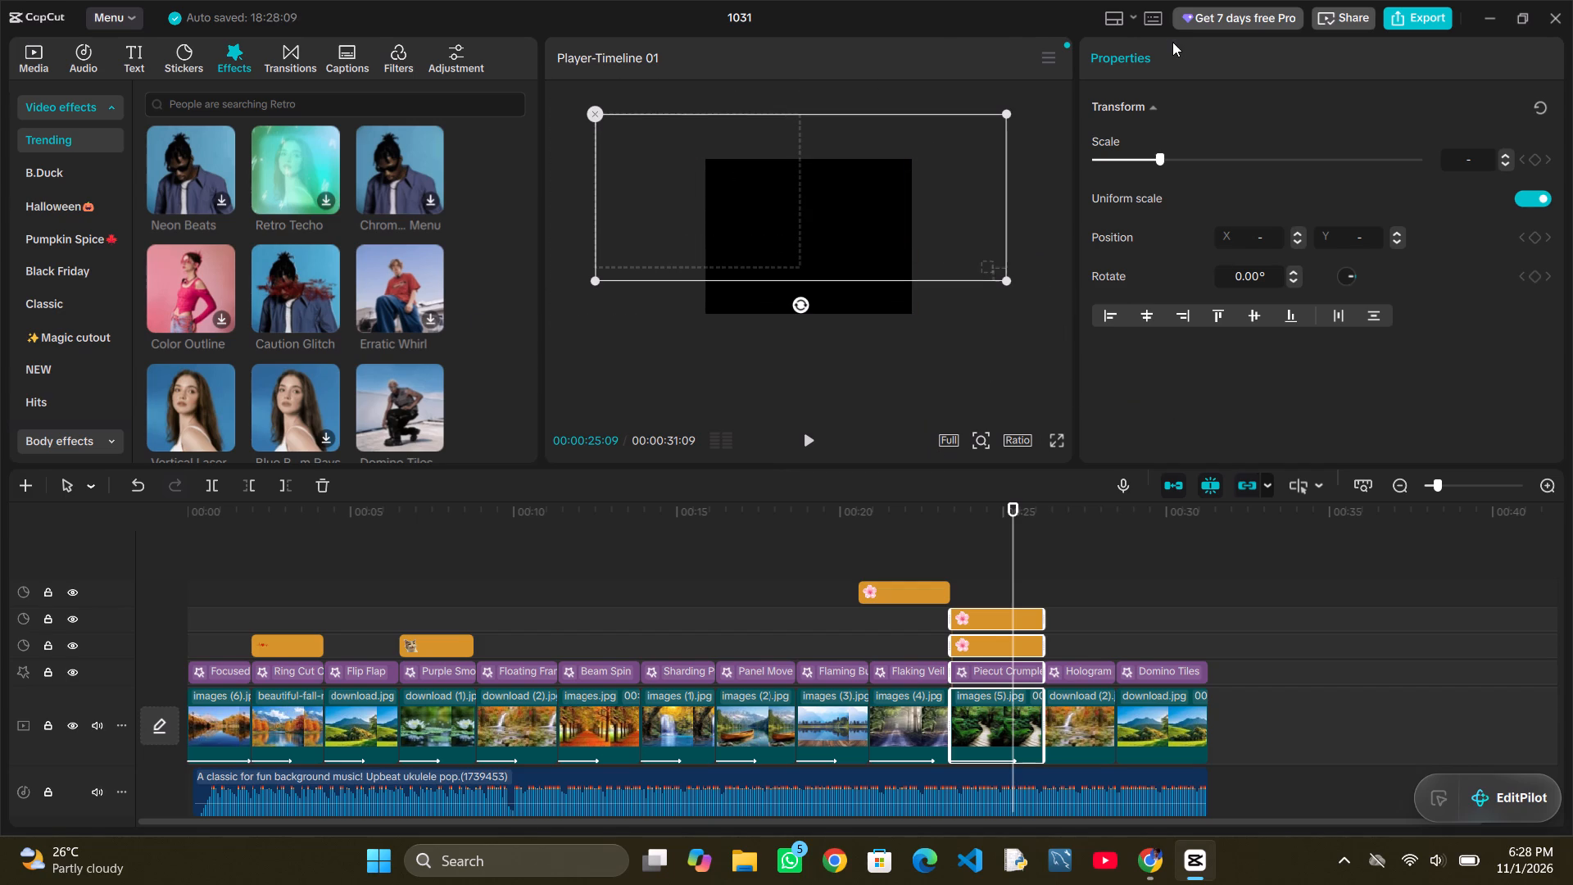
pyautogui.click(733, 289)
pyautogui.click(906, 334)
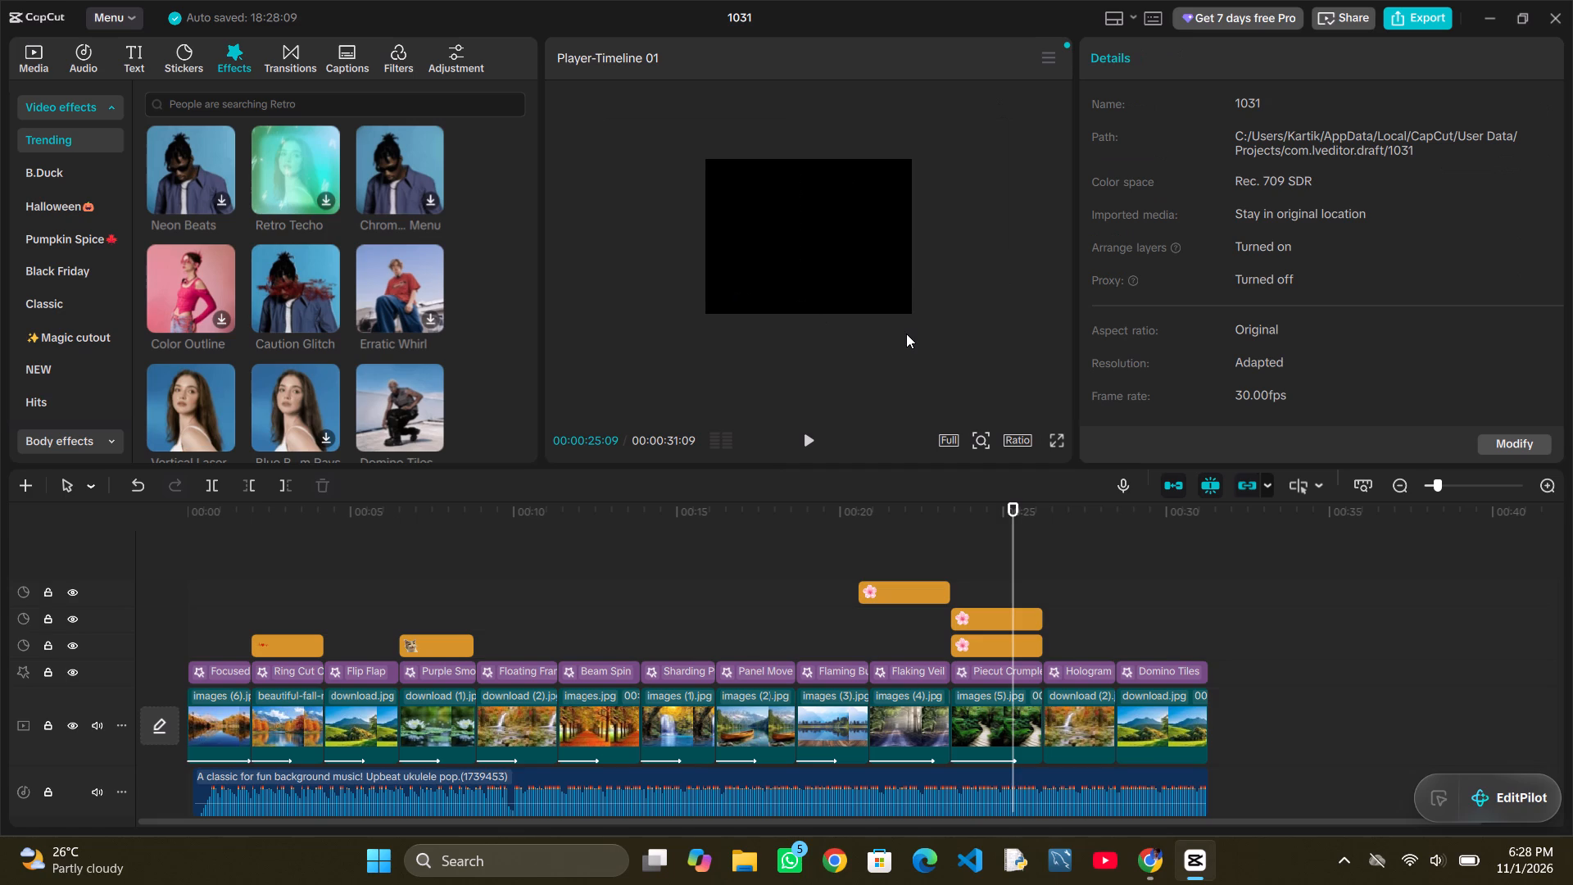
# Replay the section around the images (5).jpg clip to check how the picture and stickers sit in the frame.
pyautogui.click(815, 434)
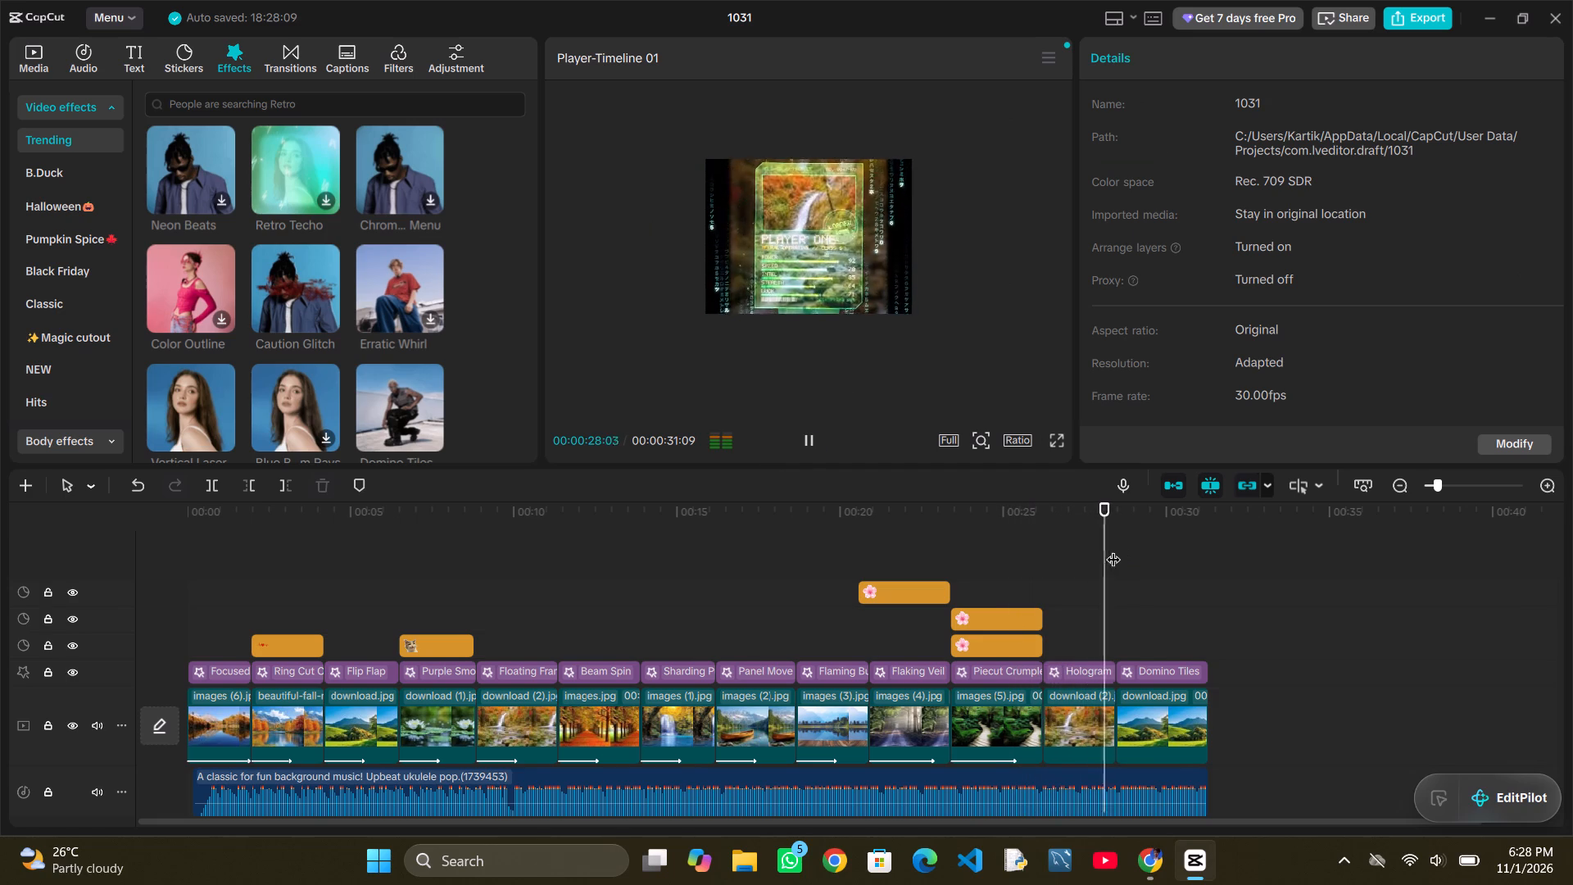
pyautogui.moveTo(1112, 551); pyautogui.dragTo(965, 586)
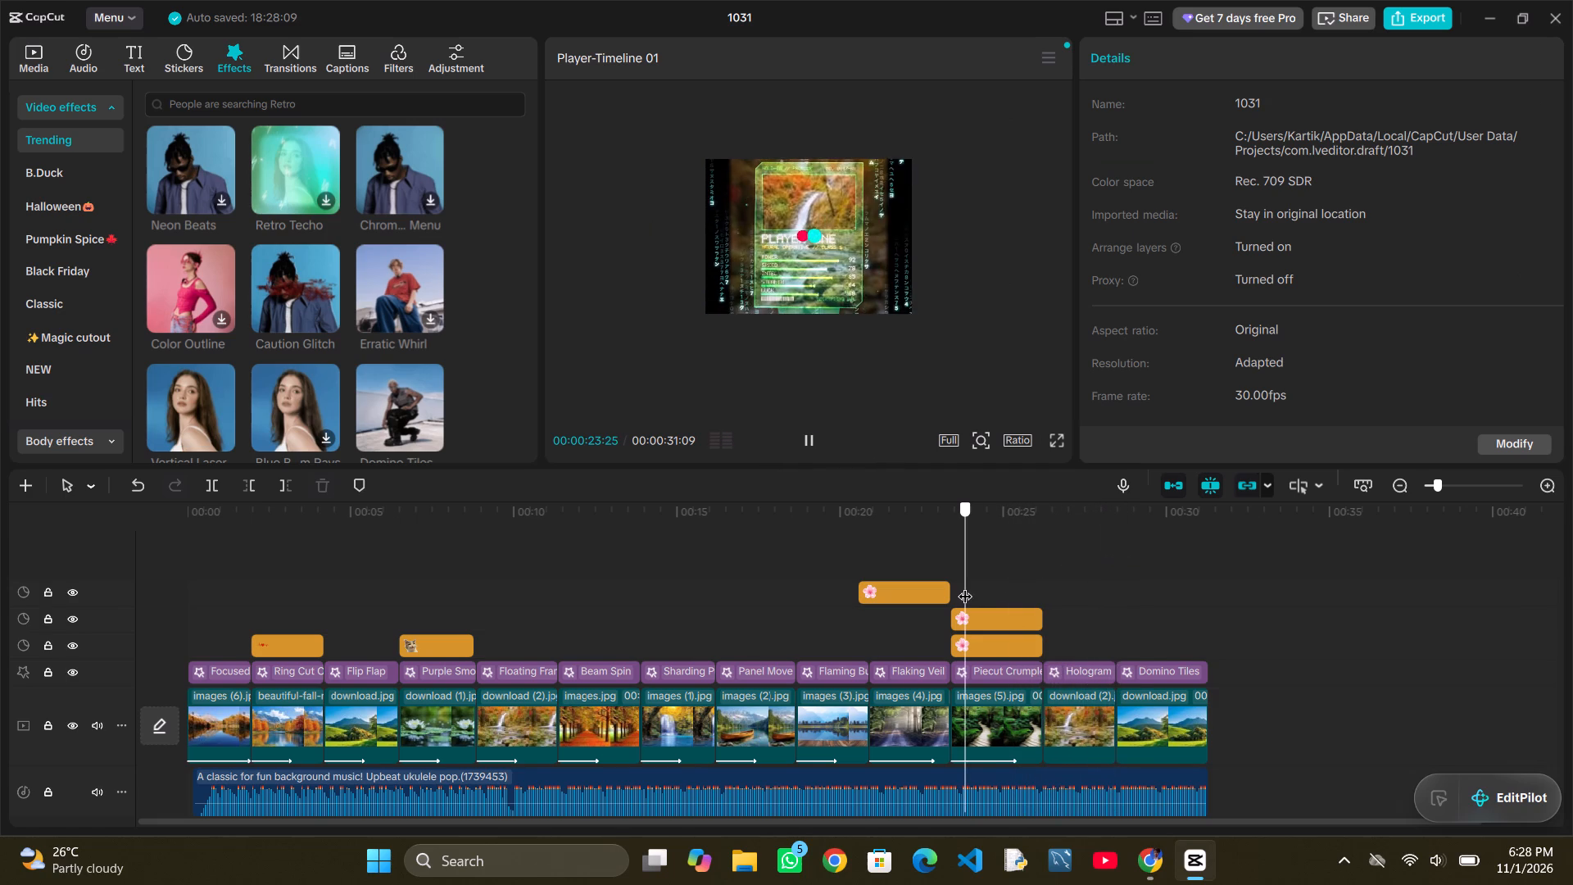
pyautogui.moveTo(965, 586); pyautogui.dragTo(932, 588)
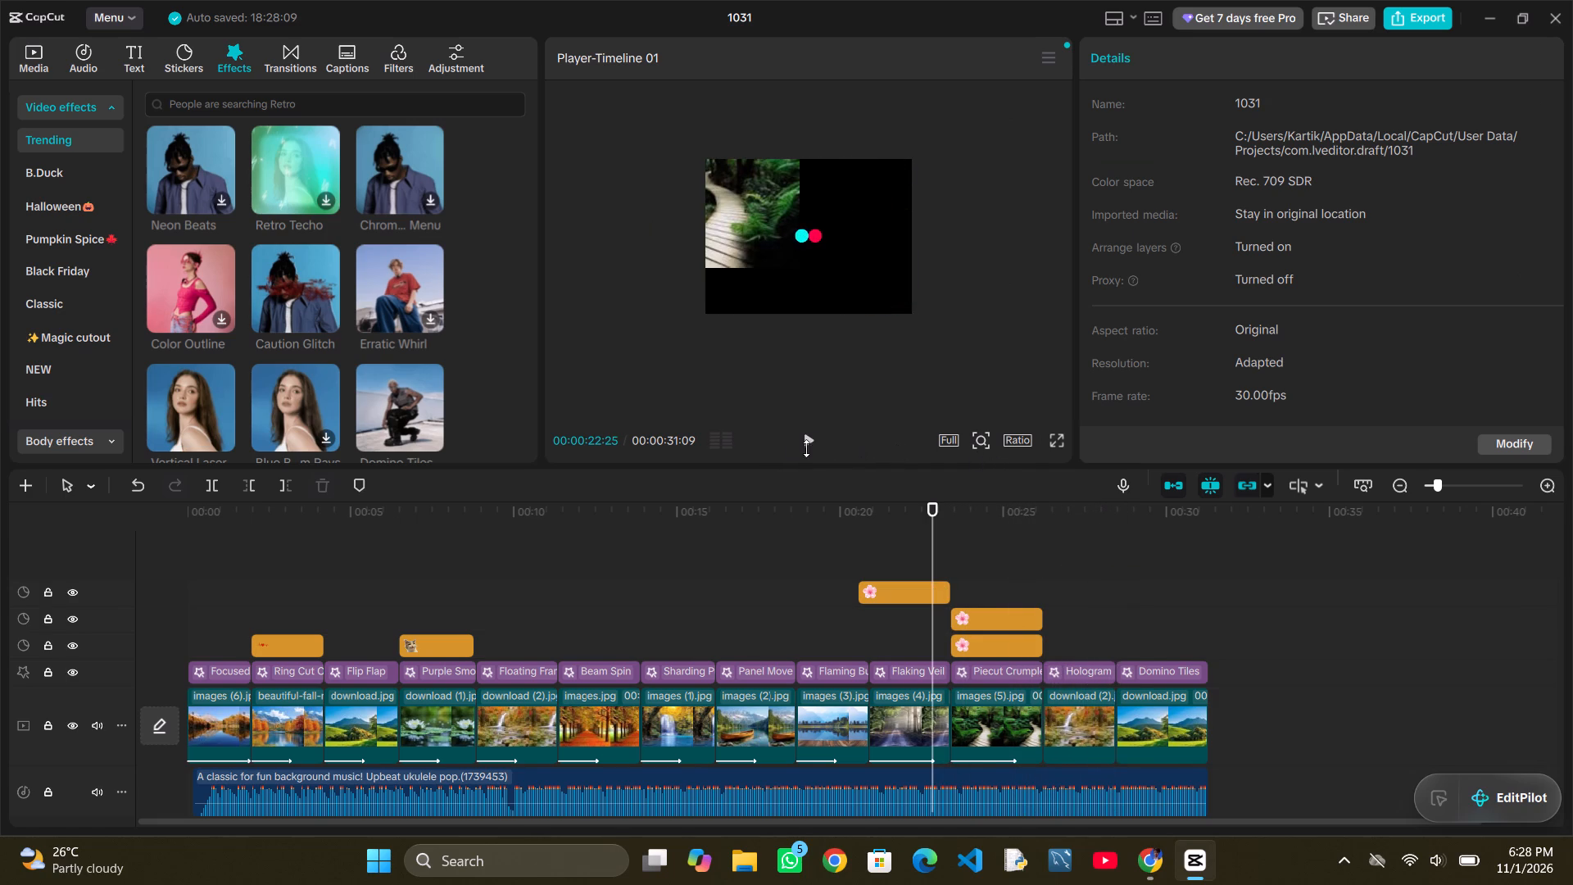
pyautogui.click(812, 442)
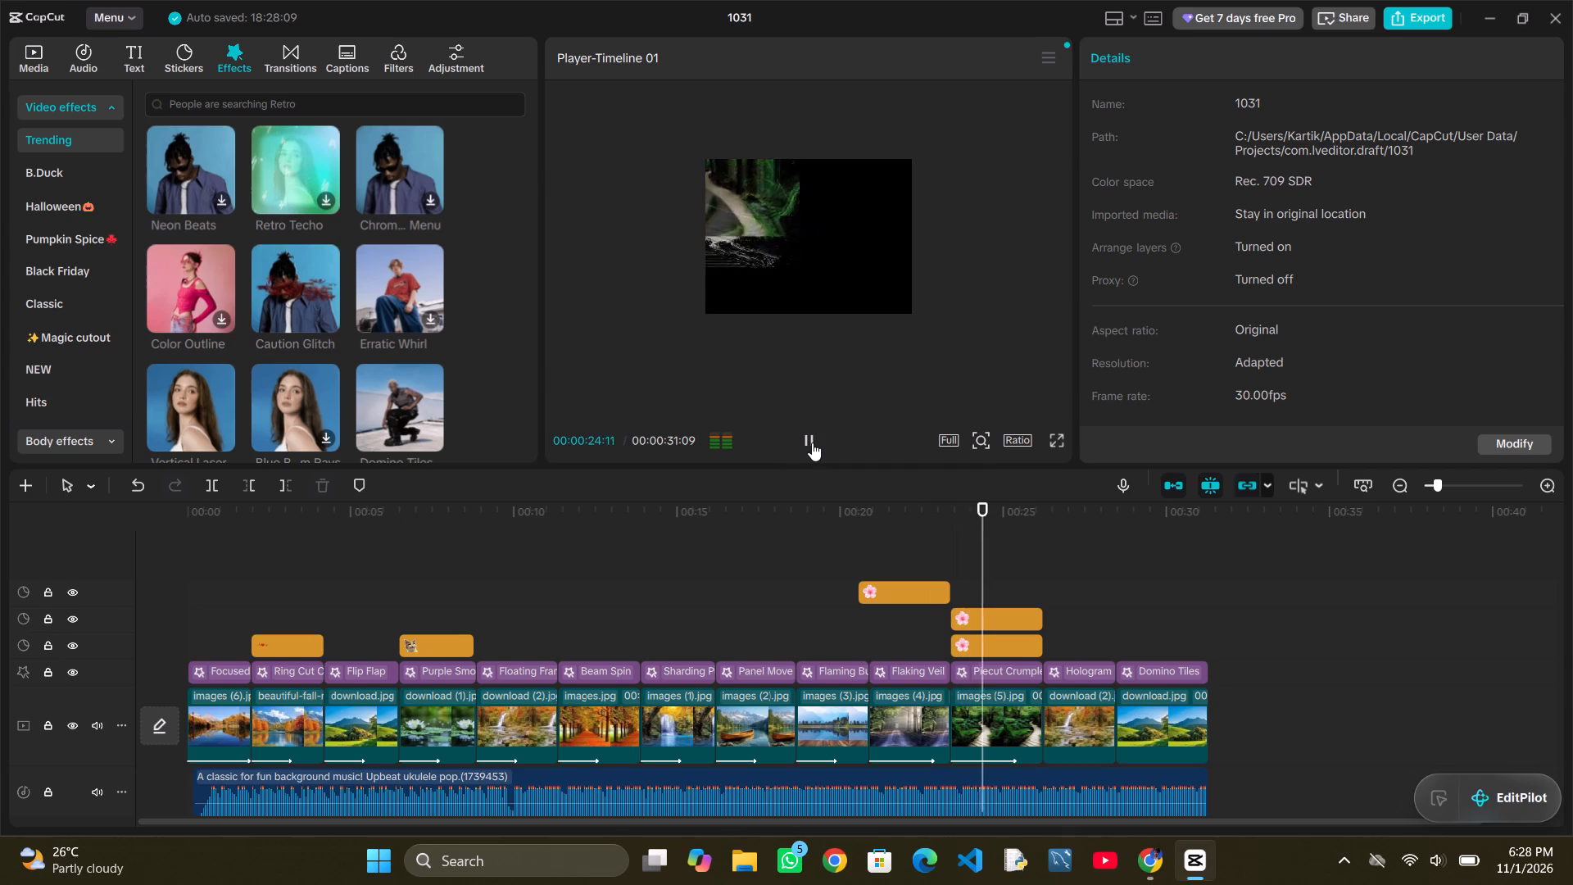
pyautogui.moveTo(1022, 502); pyautogui.dragTo(977, 502)
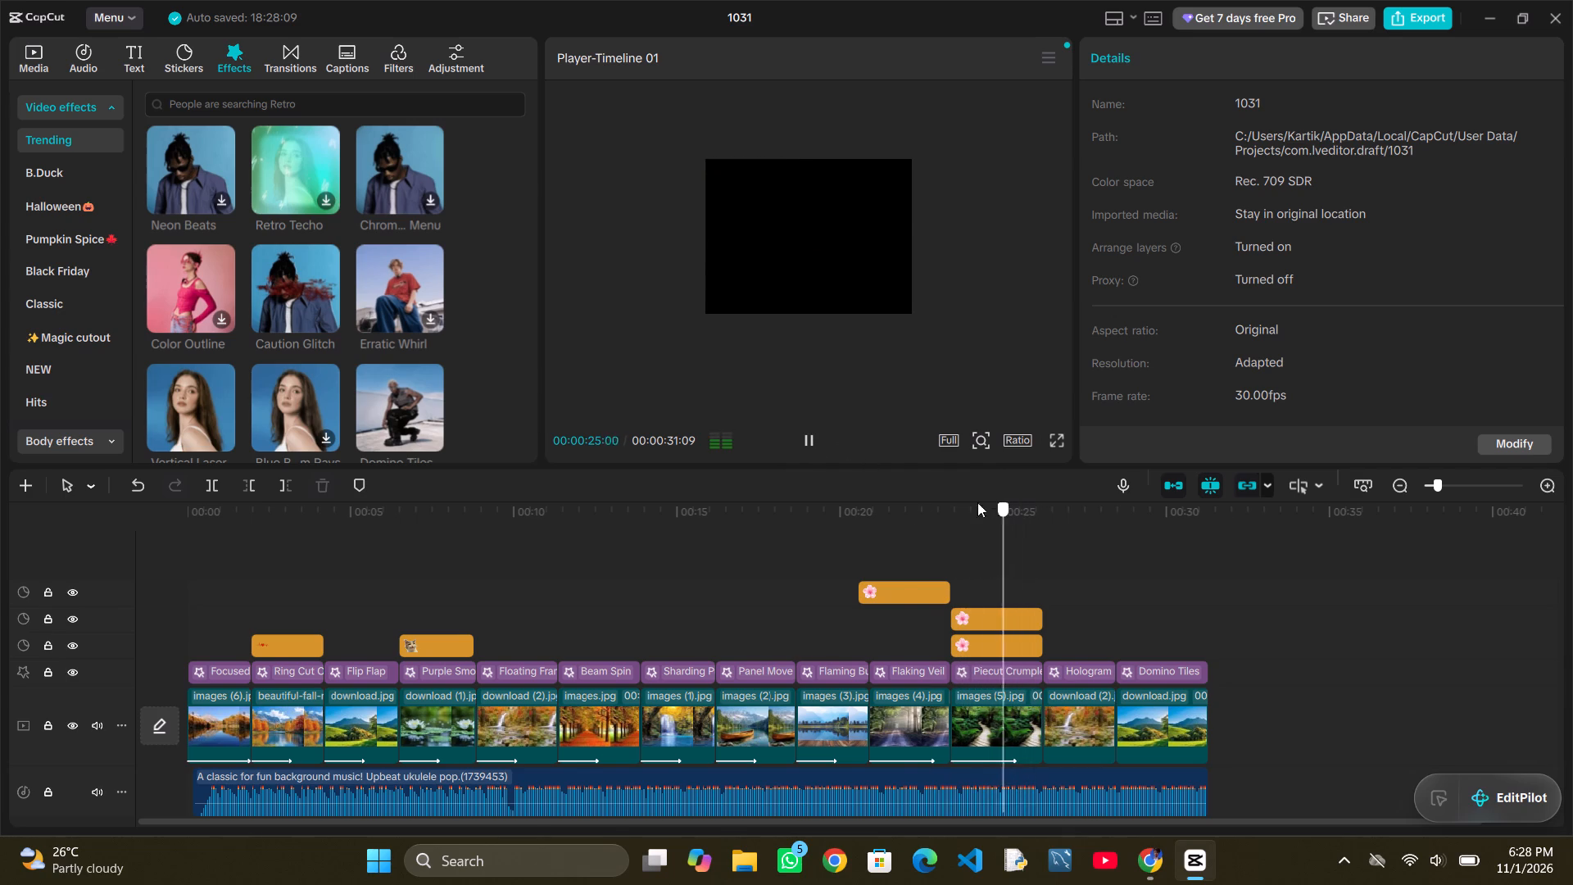
pyautogui.moveTo(977, 502); pyautogui.dragTo(802, 533)
# Move the uppermost flower sticker back over the images (5).jpg clip, lined up with the two flower stickers below it.
pyautogui.moveTo(925, 591); pyautogui.dragTo(958, 589)
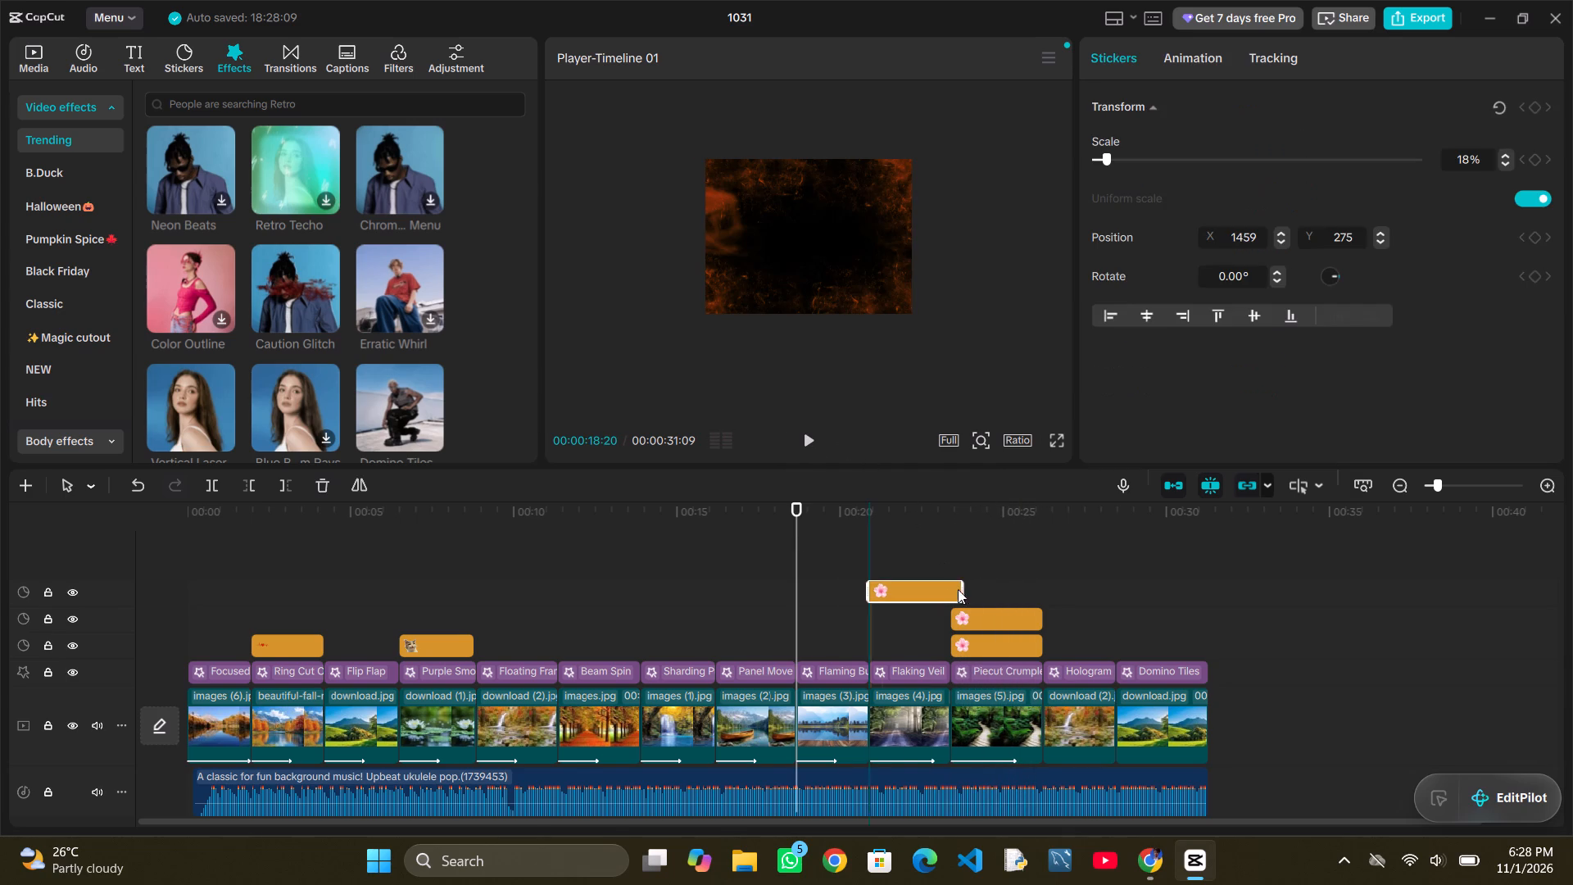
pyautogui.moveTo(958, 589); pyautogui.dragTo(1024, 595)
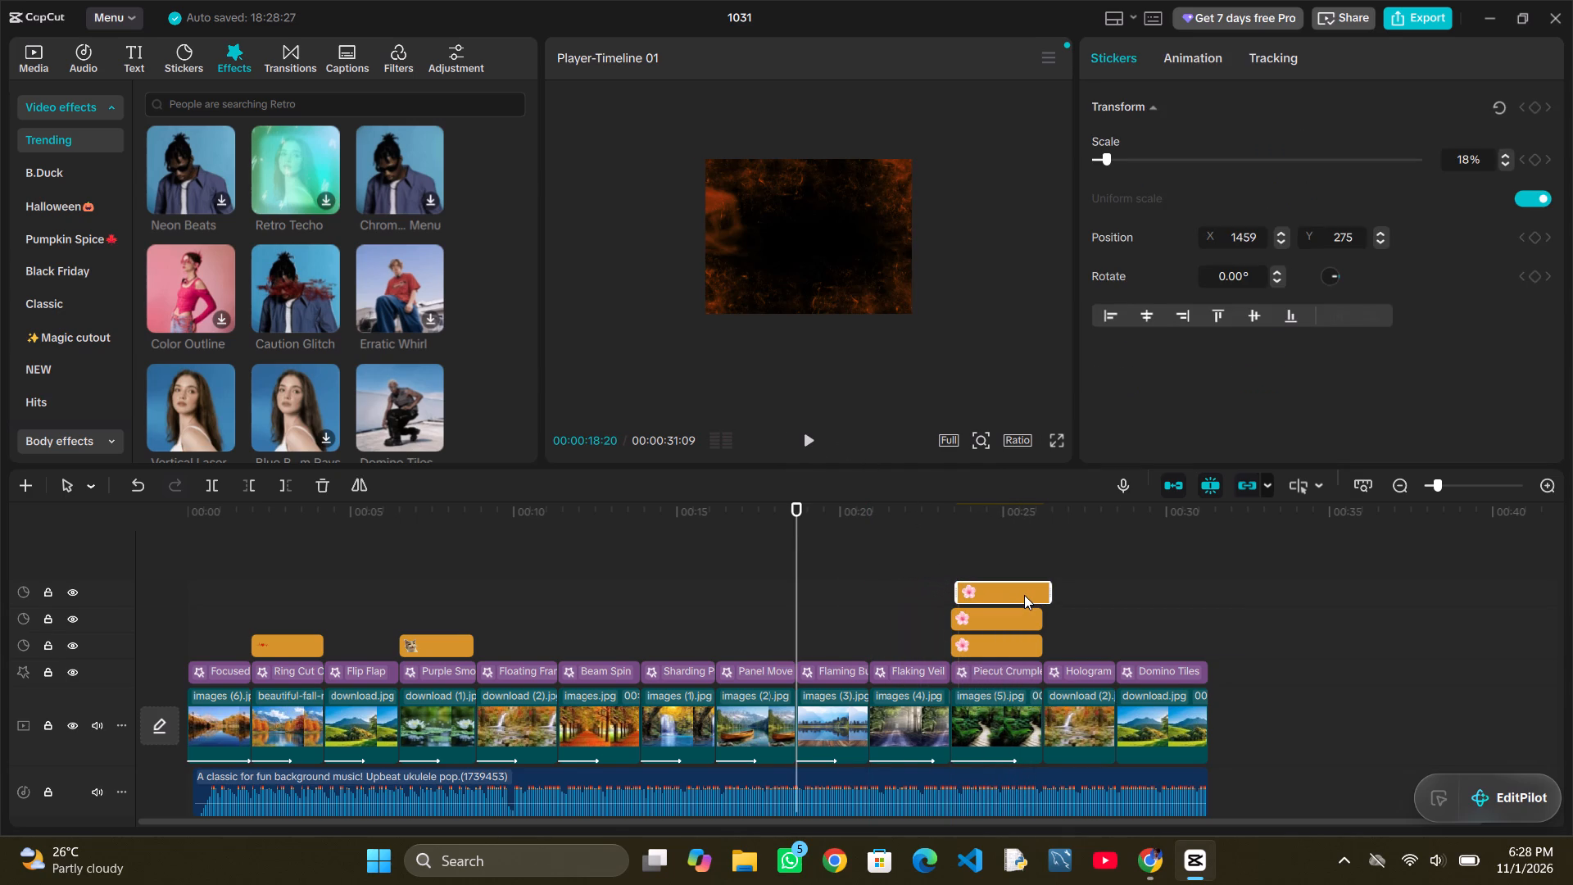
pyautogui.moveTo(1023, 595); pyautogui.dragTo(1013, 595)
# Scale the images (5).jpg picture to 111% and position it at X 0, Y 162 so it fills the frame.
pyautogui.click(807, 441)
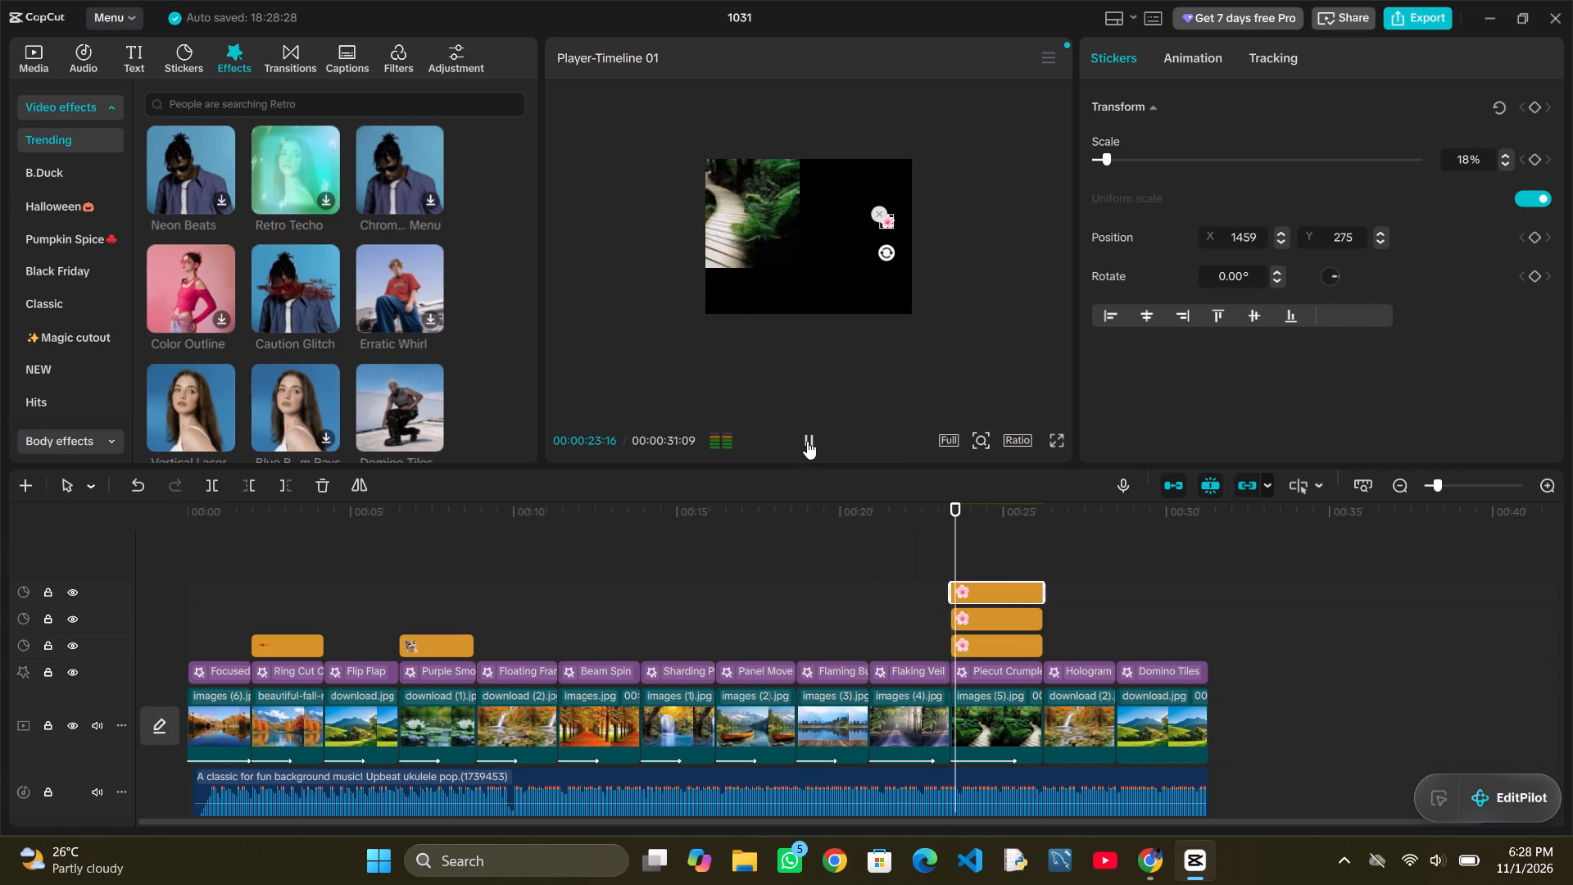
pyautogui.click(793, 215)
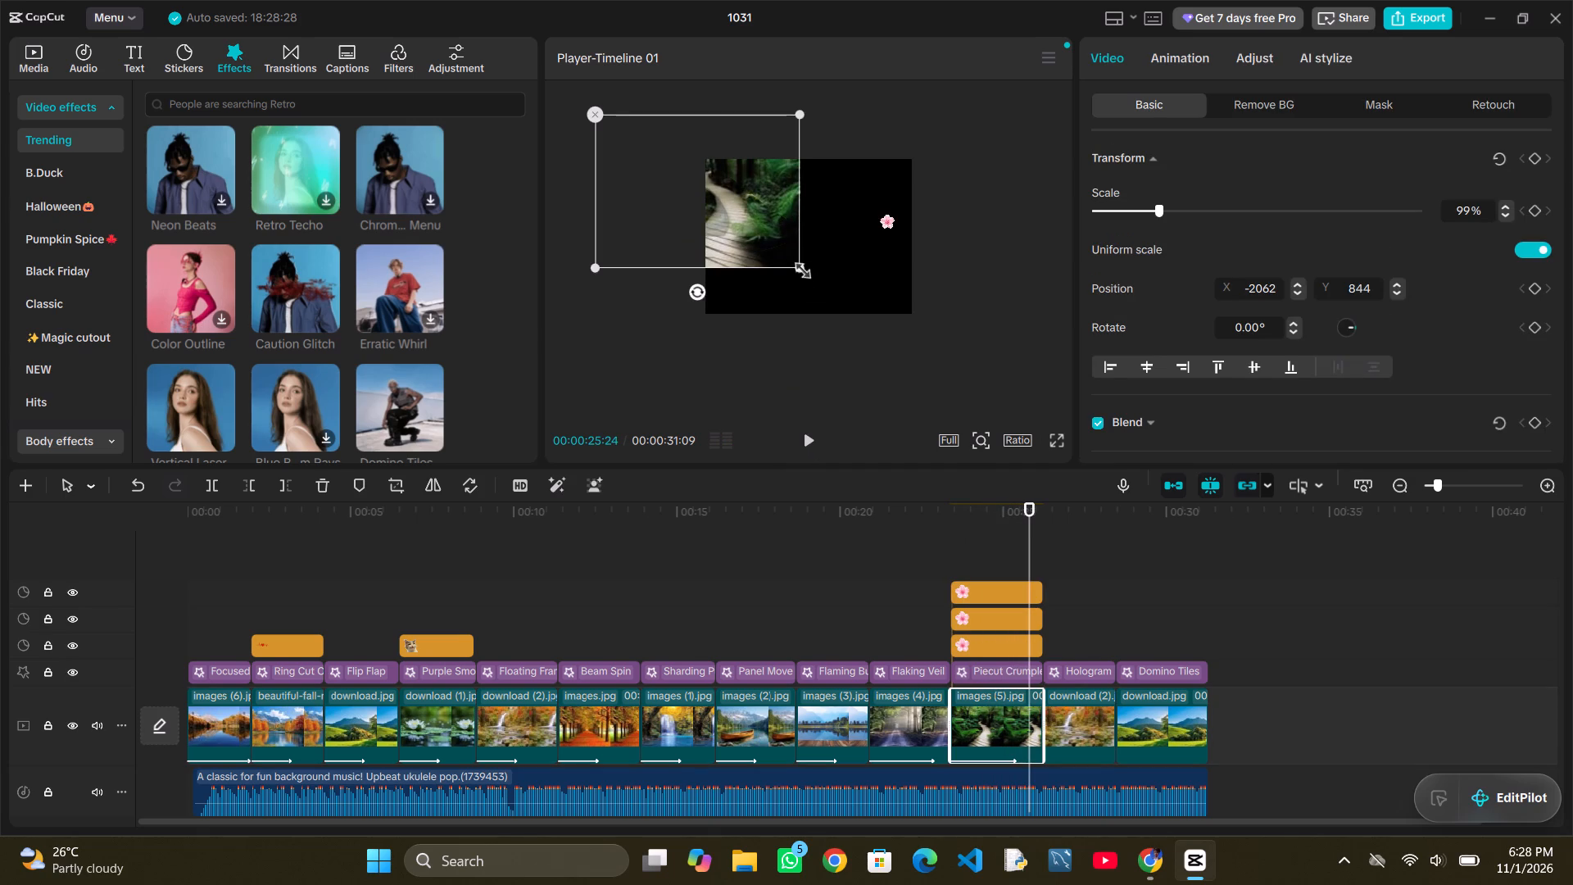
pyautogui.moveTo(798, 266); pyautogui.dragTo(969, 320)
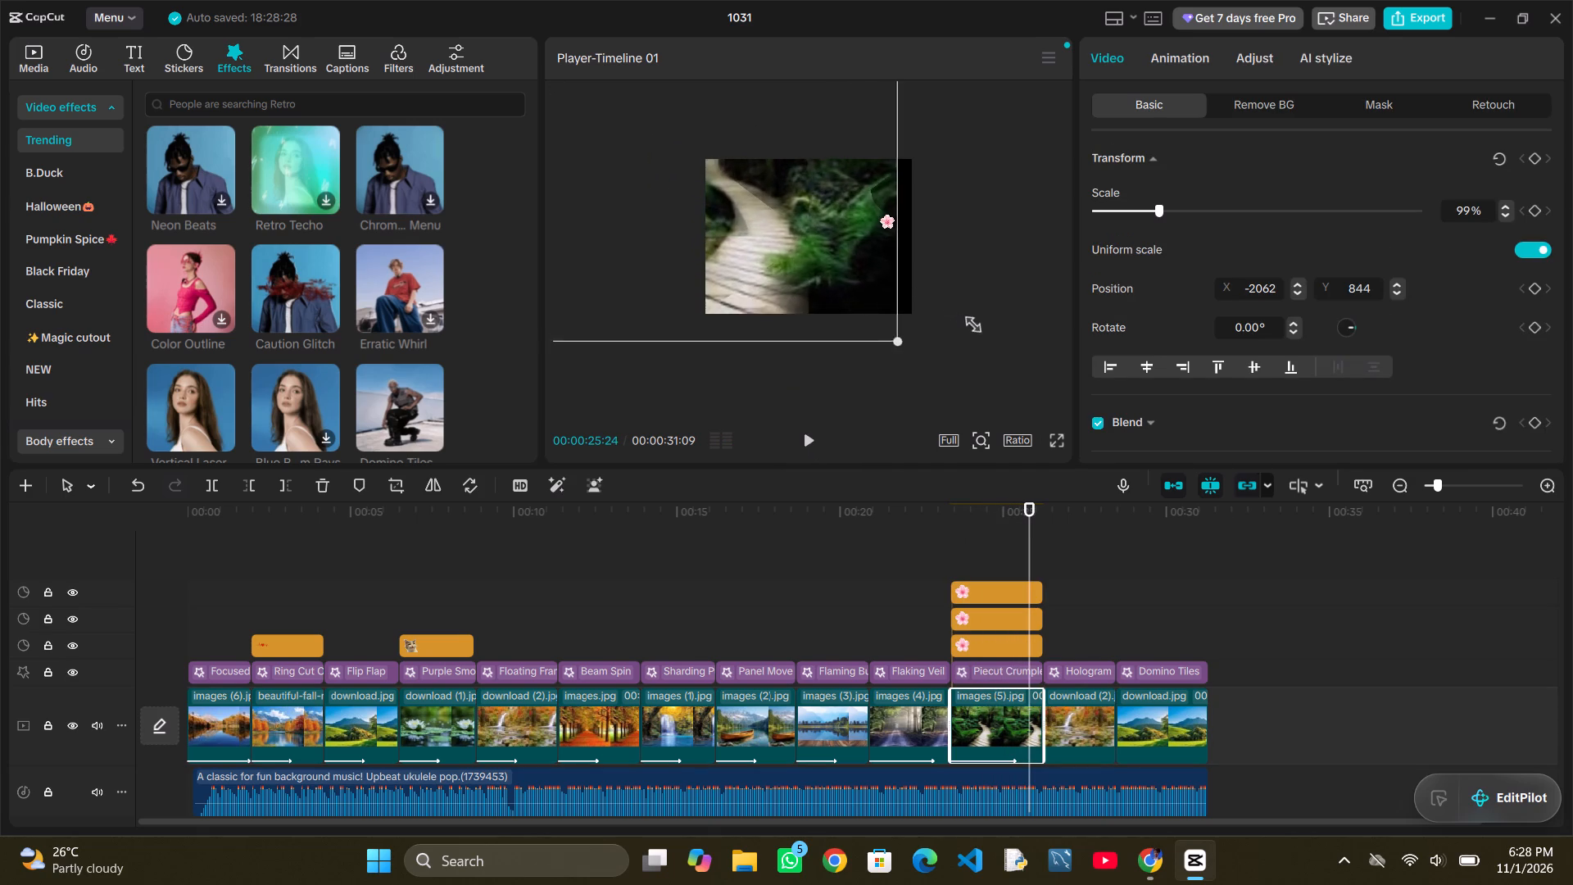
pyautogui.moveTo(969, 320); pyautogui.dragTo(680, 269)
pyautogui.moveTo(687, 188); pyautogui.dragTo(764, 205)
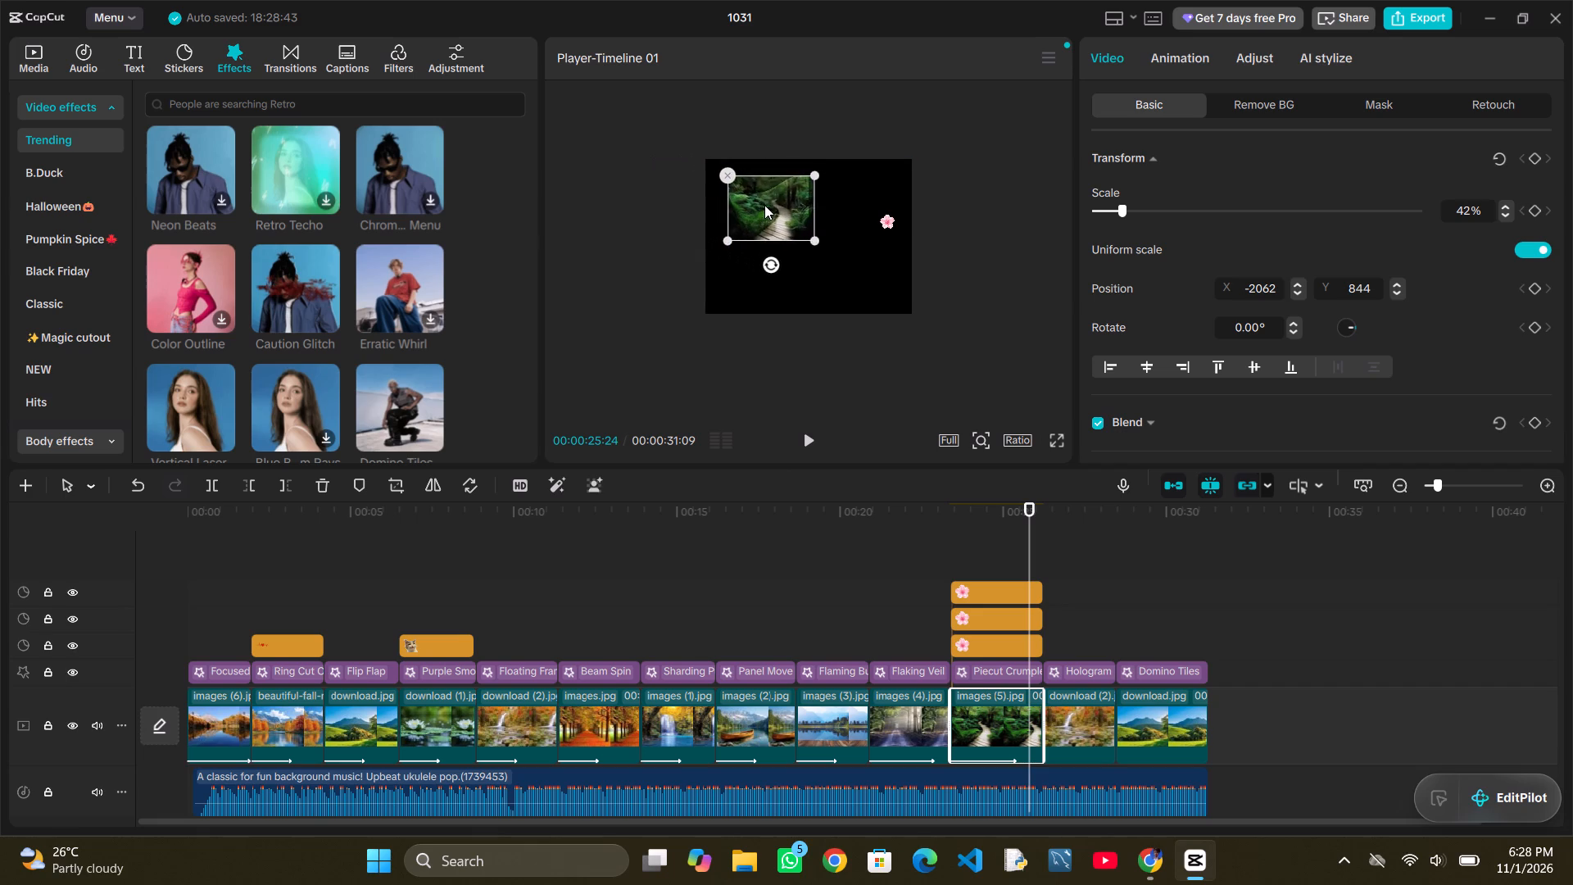
pyautogui.moveTo(764, 205); pyautogui.dragTo(788, 220)
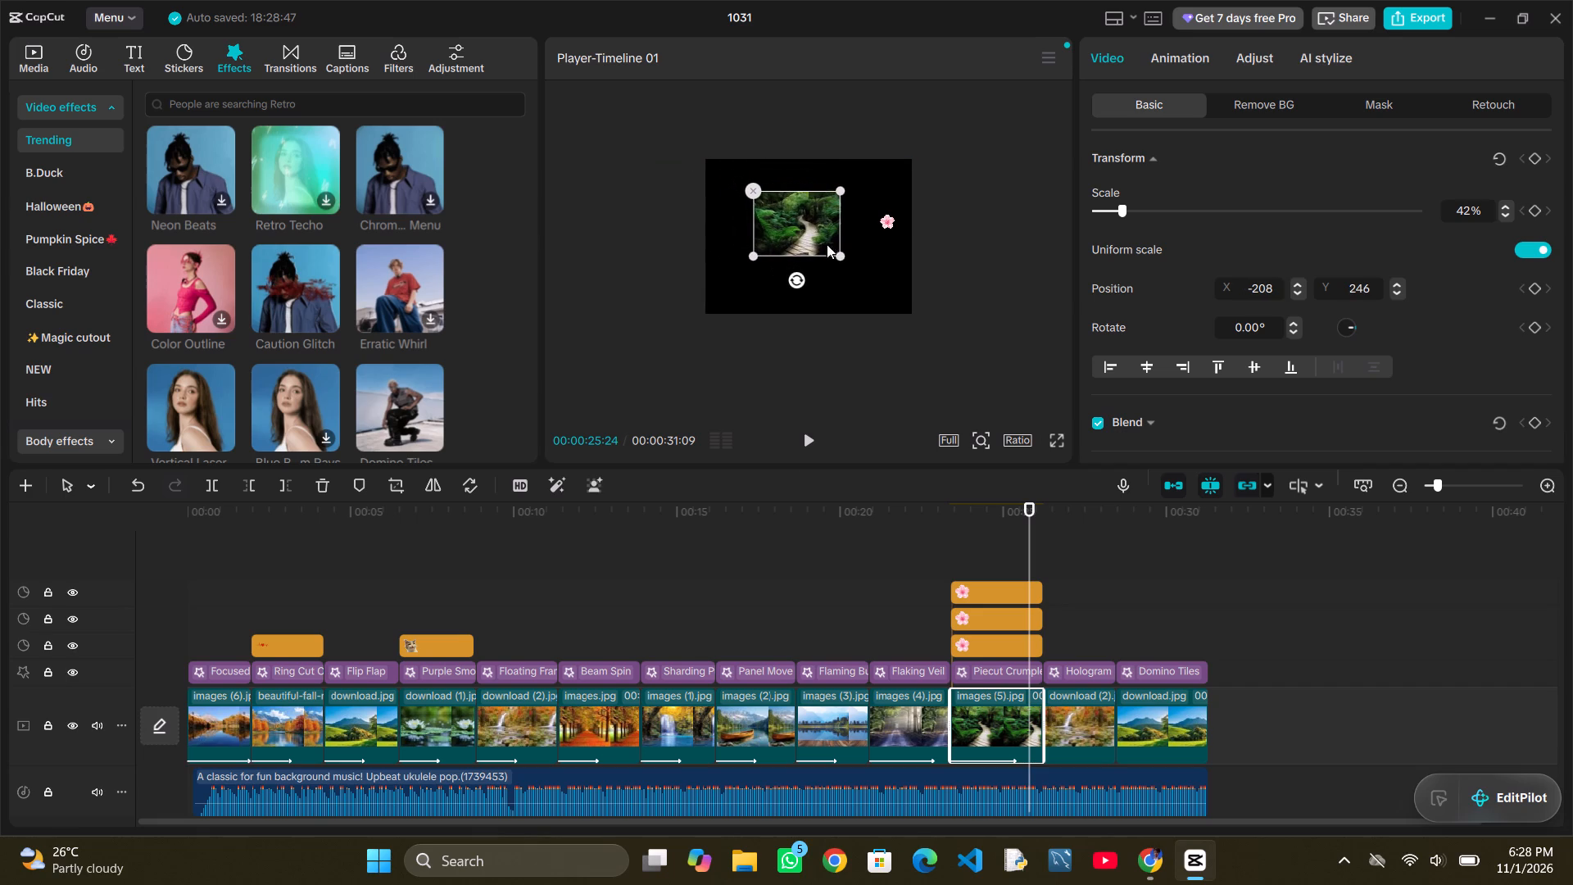
pyautogui.moveTo(836, 251); pyautogui.dragTo(842, 253)
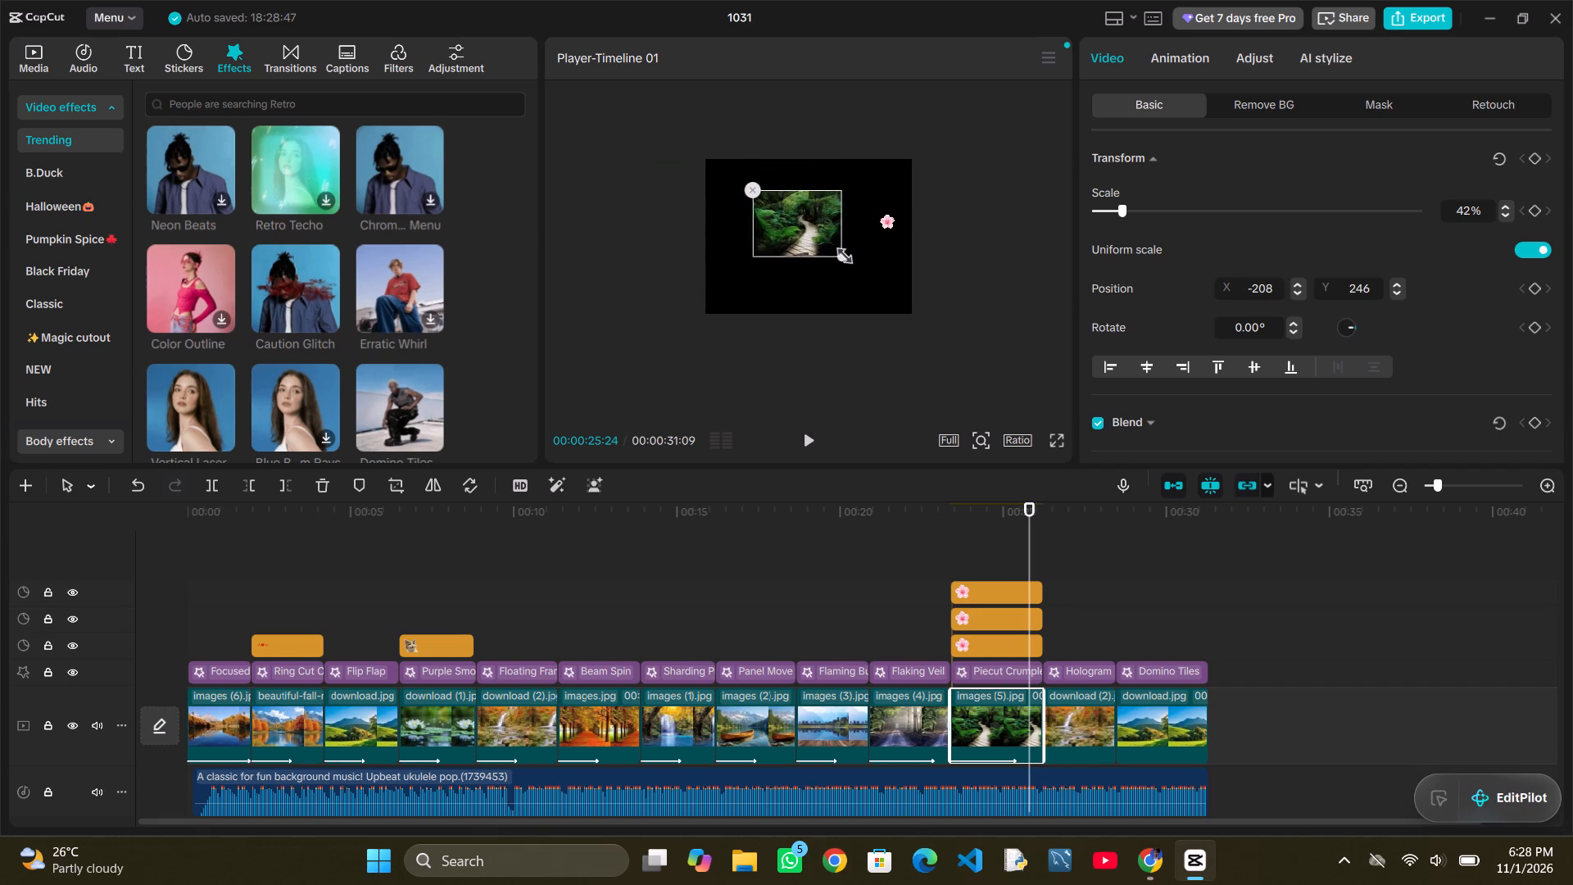
pyautogui.moveTo(842, 253); pyautogui.dragTo(960, 302)
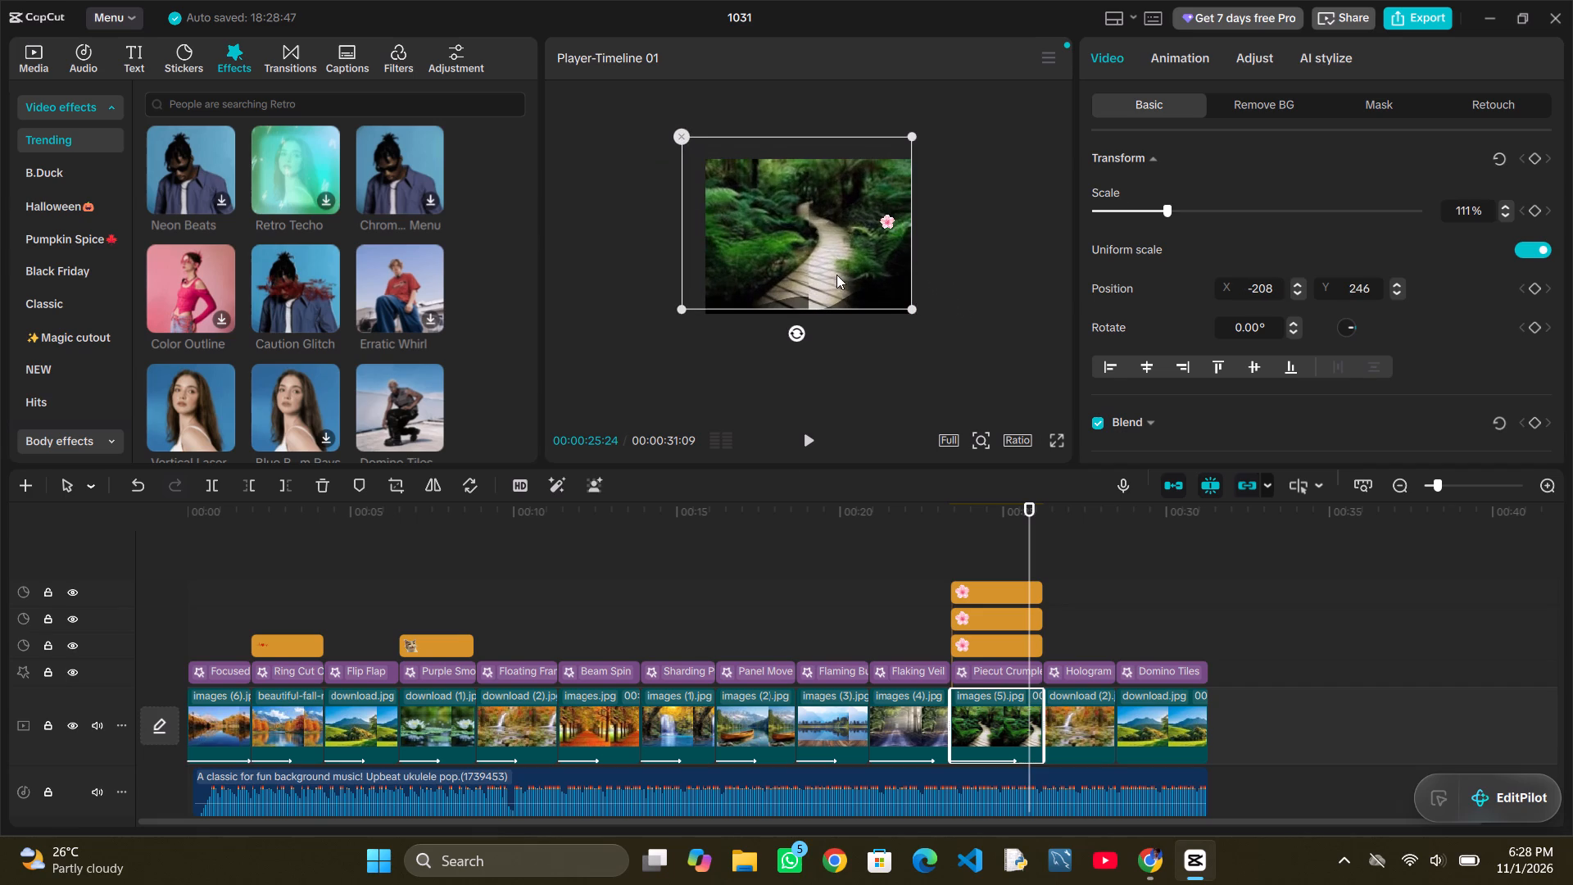
pyautogui.moveTo(809, 258); pyautogui.dragTo(782, 260)
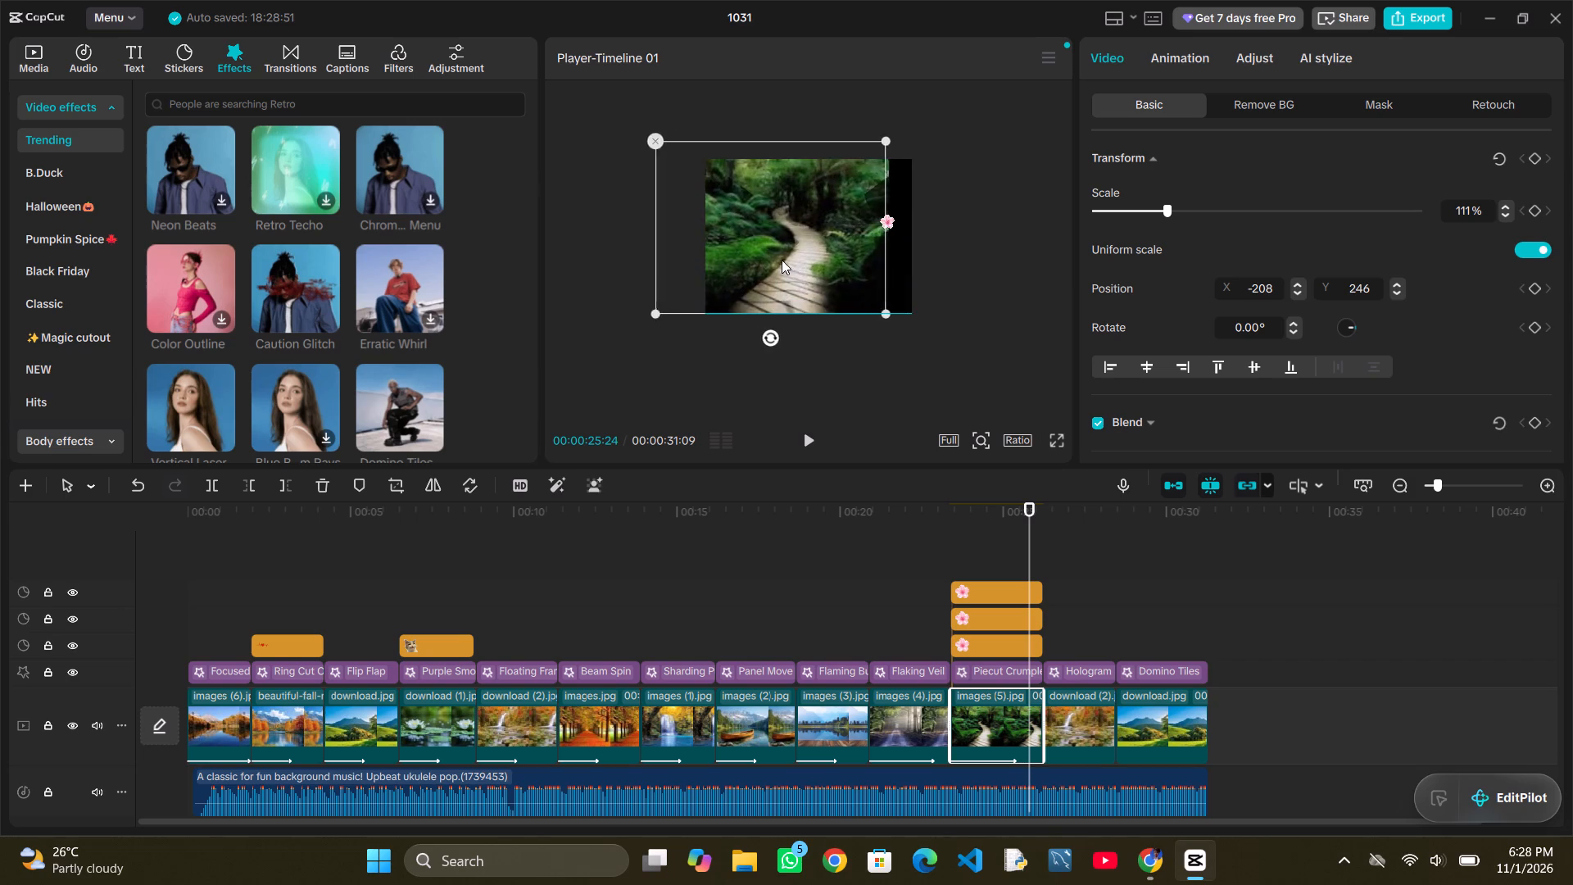
pyautogui.moveTo(782, 260); pyautogui.dragTo(823, 264)
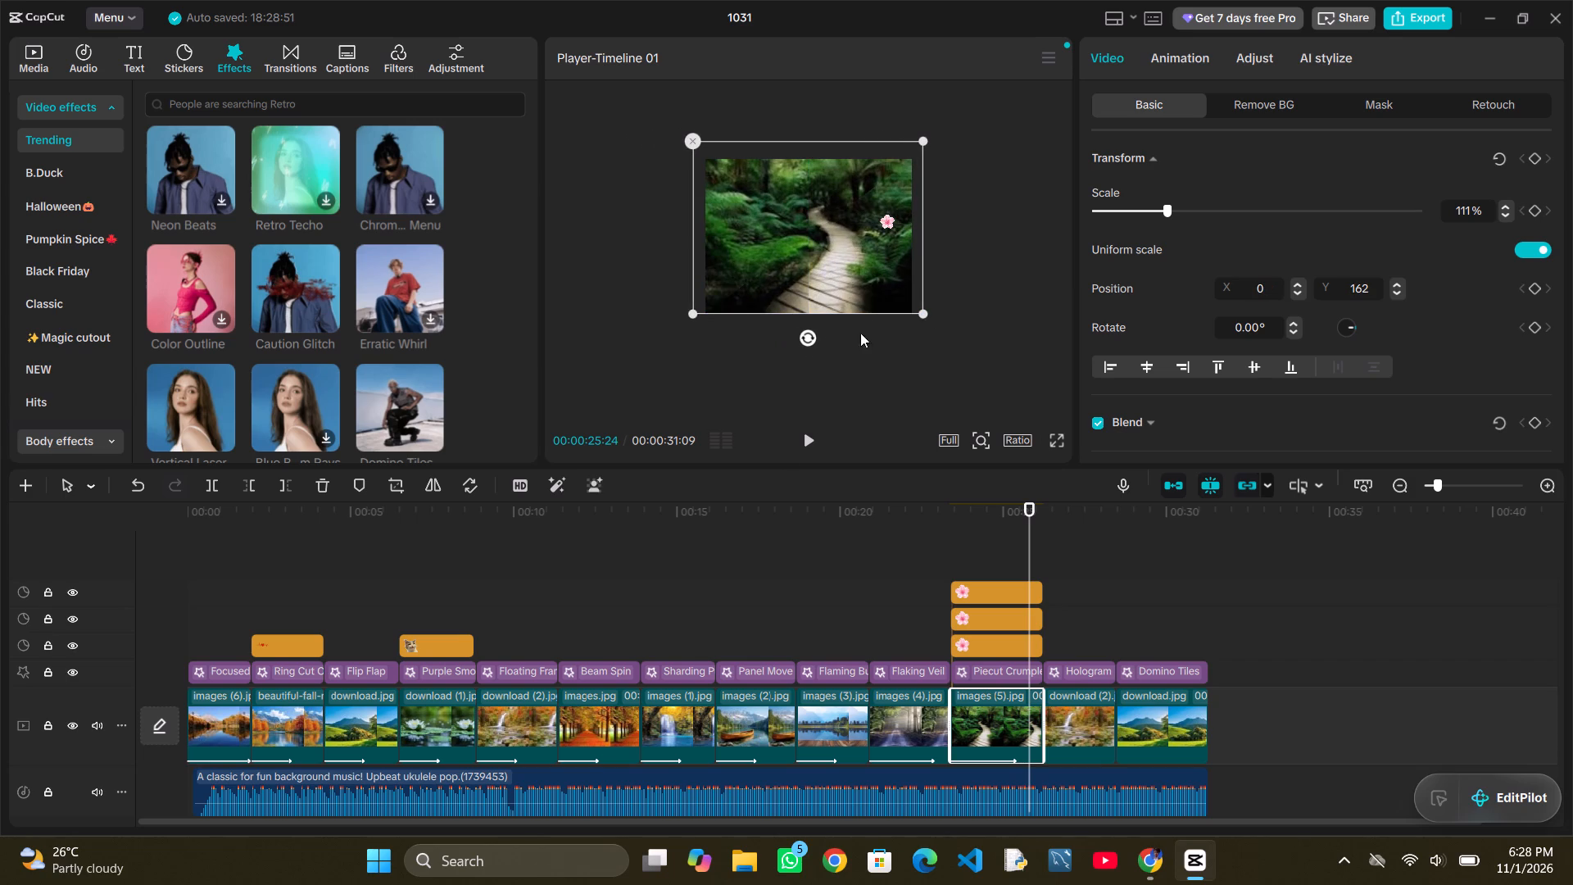
# Replay the slideshow from just before the images (5).jpg clip, through the end and from the beginning, with the preview enlarged.
pyautogui.moveTo(1034, 524); pyautogui.dragTo(928, 547)
pyautogui.click(813, 436)
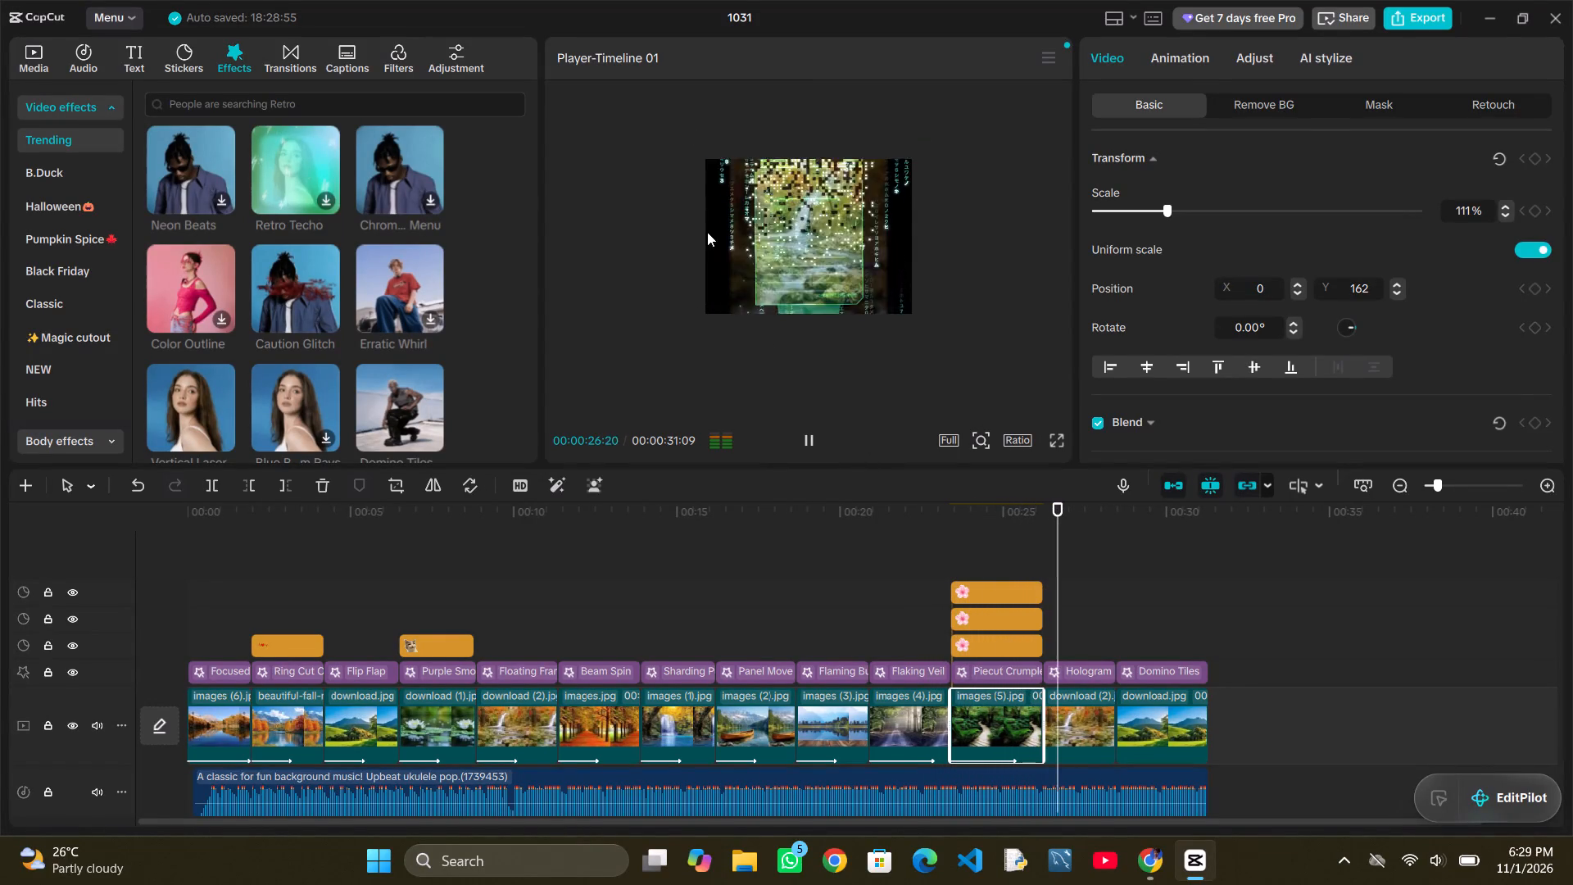
pyautogui.rightClick(864, 234)
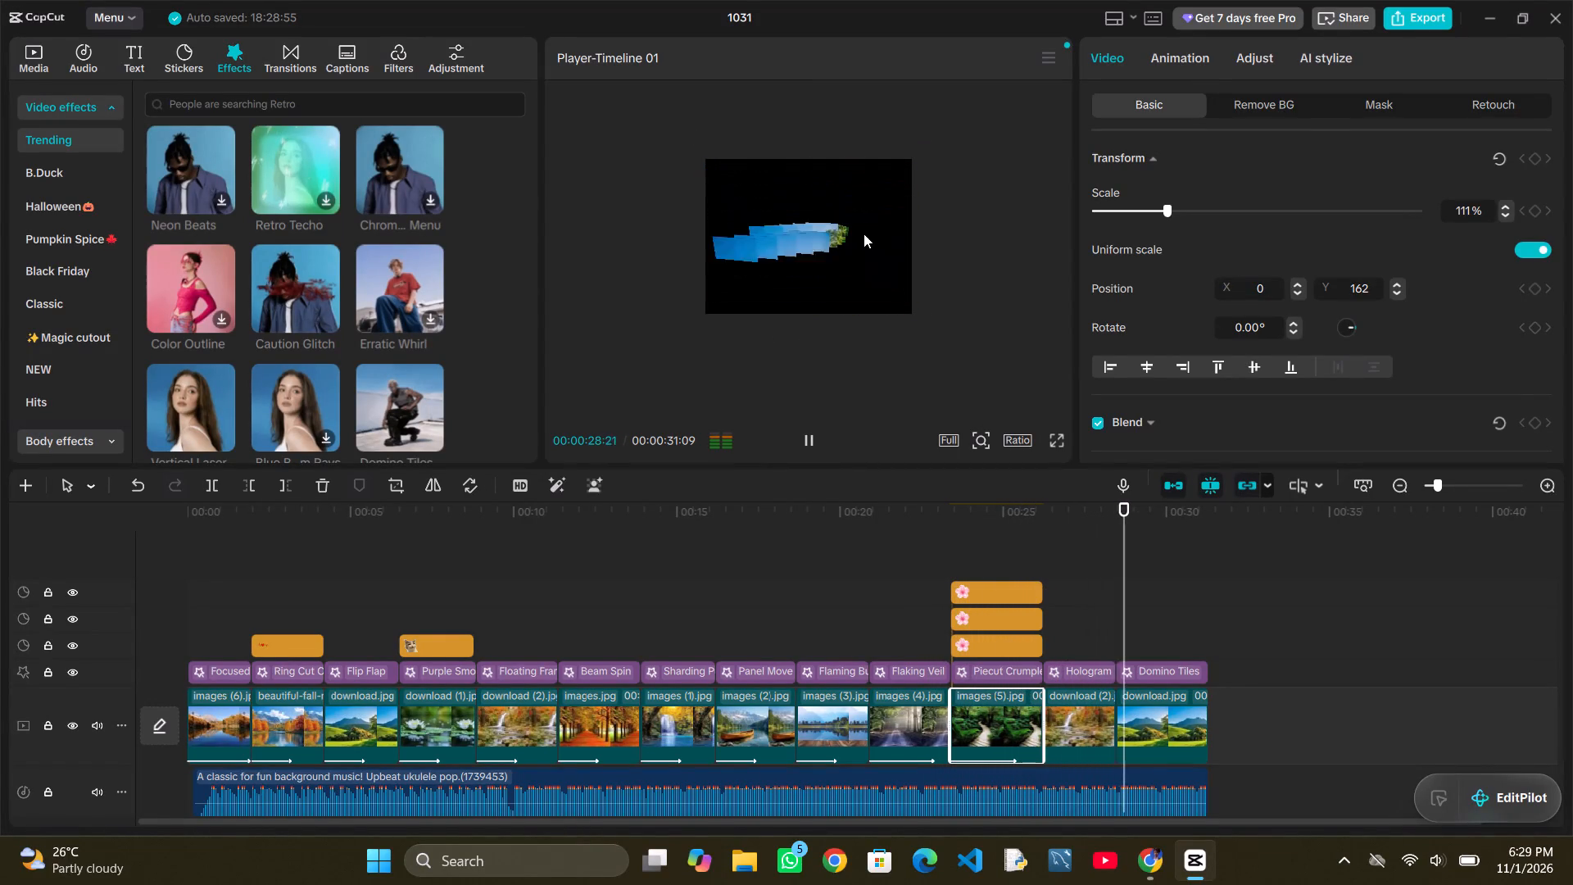
pyautogui.keyDown('ctrl'); pyautogui.scroll(4, 864, 234); pyautogui.keyUp('ctrl')
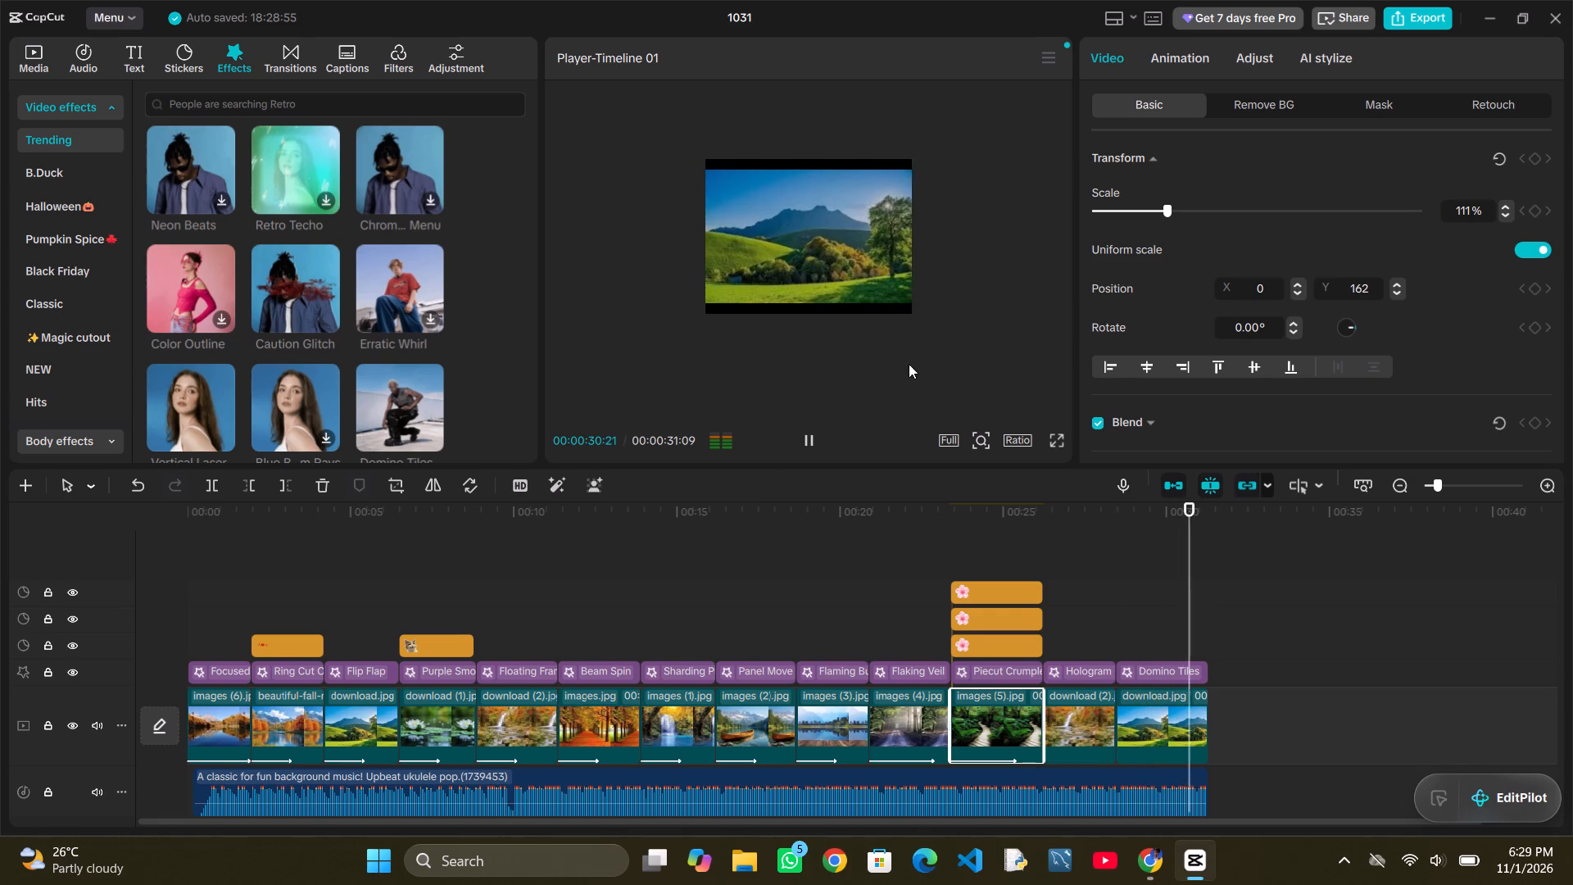
pyautogui.keyDown('ctrl'); pyautogui.scroll(6, 909, 364); pyautogui.keyUp('ctrl')
pyautogui.keyDown('ctrl'); pyautogui.scroll(-6, 909, 364); pyautogui.keyUp('ctrl')
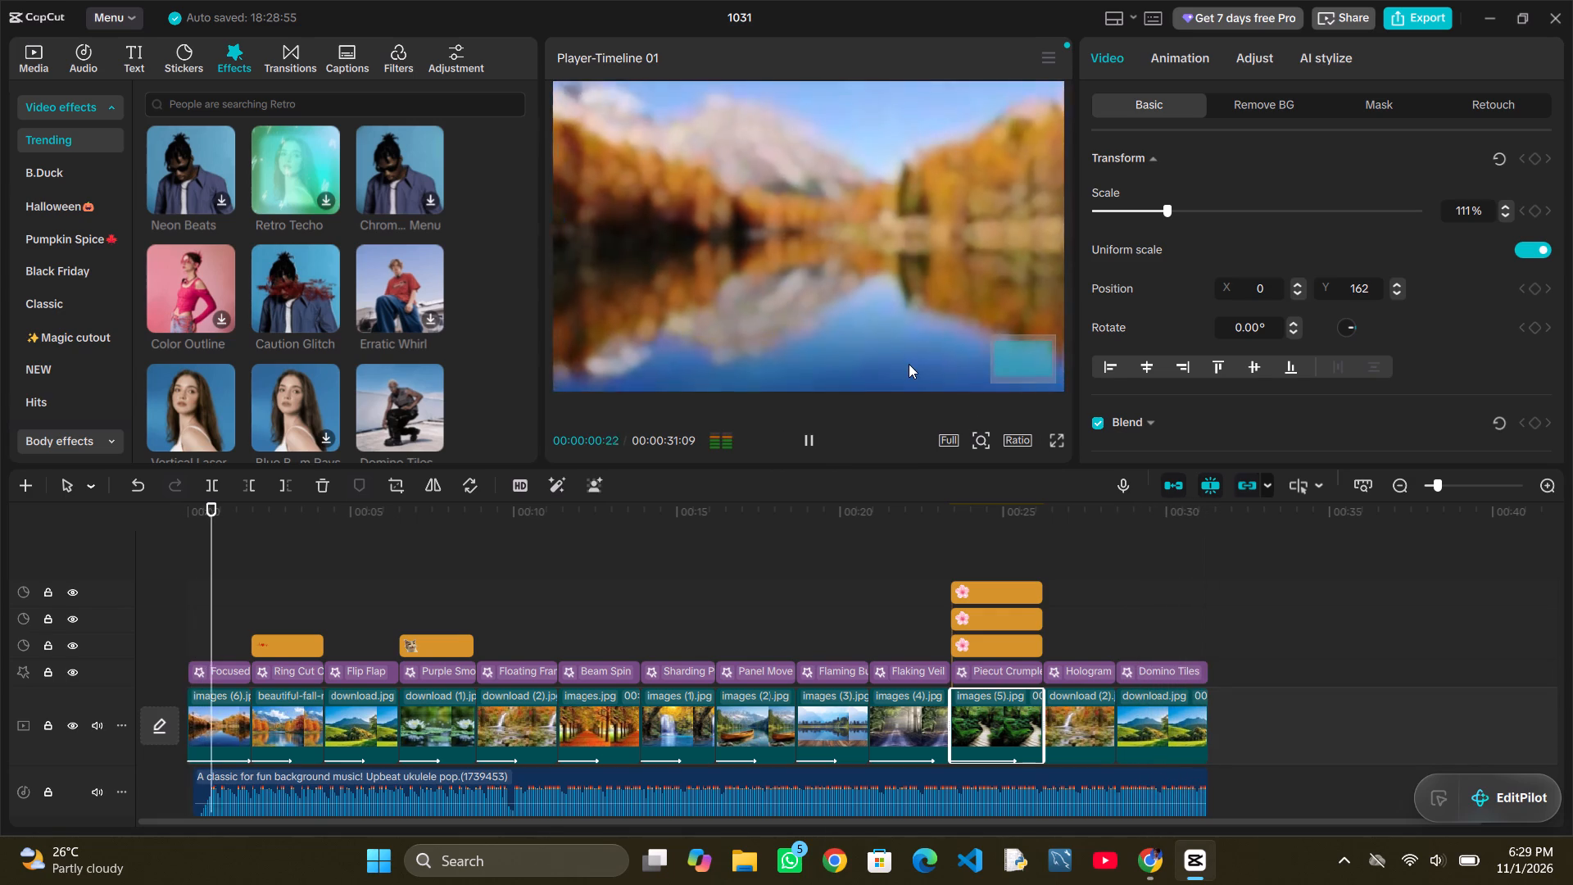
pyautogui.keyDown('ctrl'); pyautogui.scroll(-5, 909, 364); pyautogui.keyUp('ctrl')
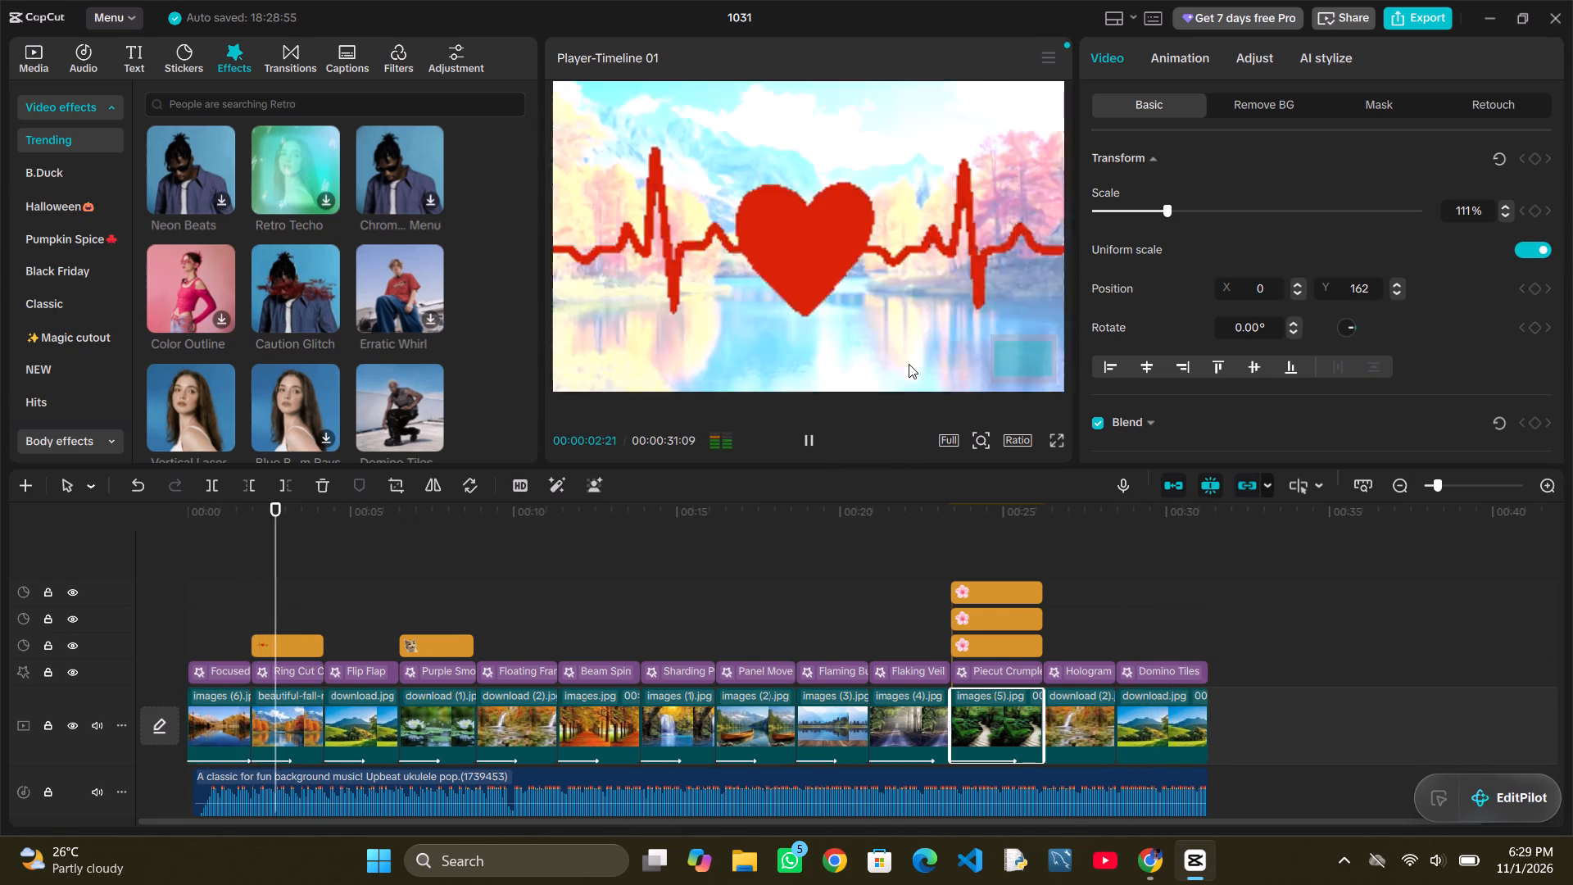
pyautogui.keyDown('ctrl'); pyautogui.scroll(-2, 909, 364); pyautogui.keyUp('ctrl')
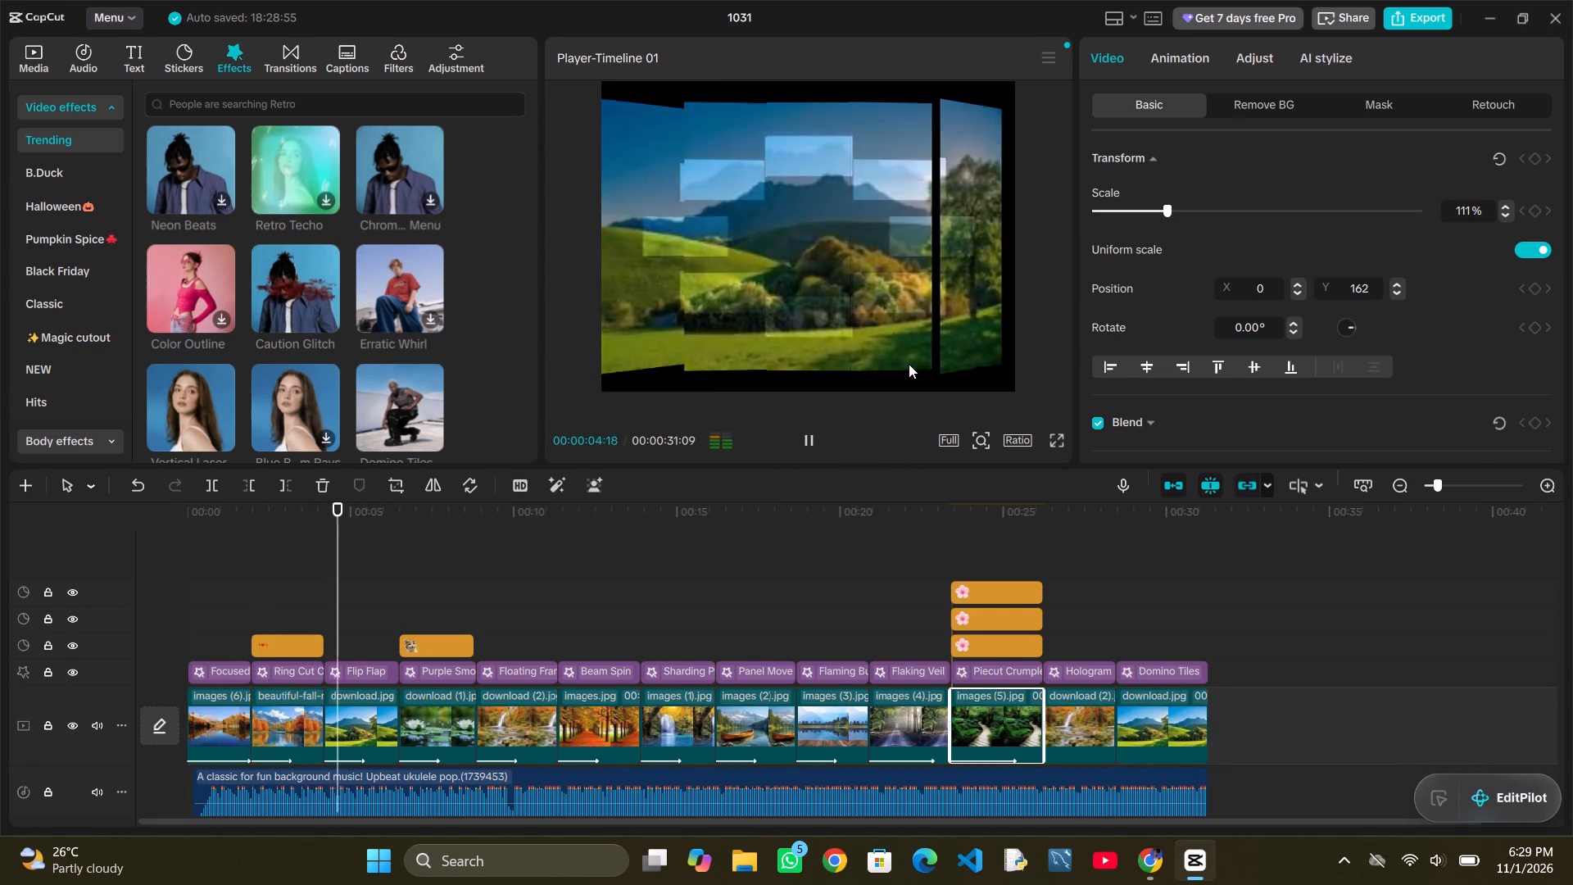
# Replay the slideshow from the images (4).jpg clip onward and inspect the flower stickers over the images (5).jpg clip.
pyautogui.click(878, 513)
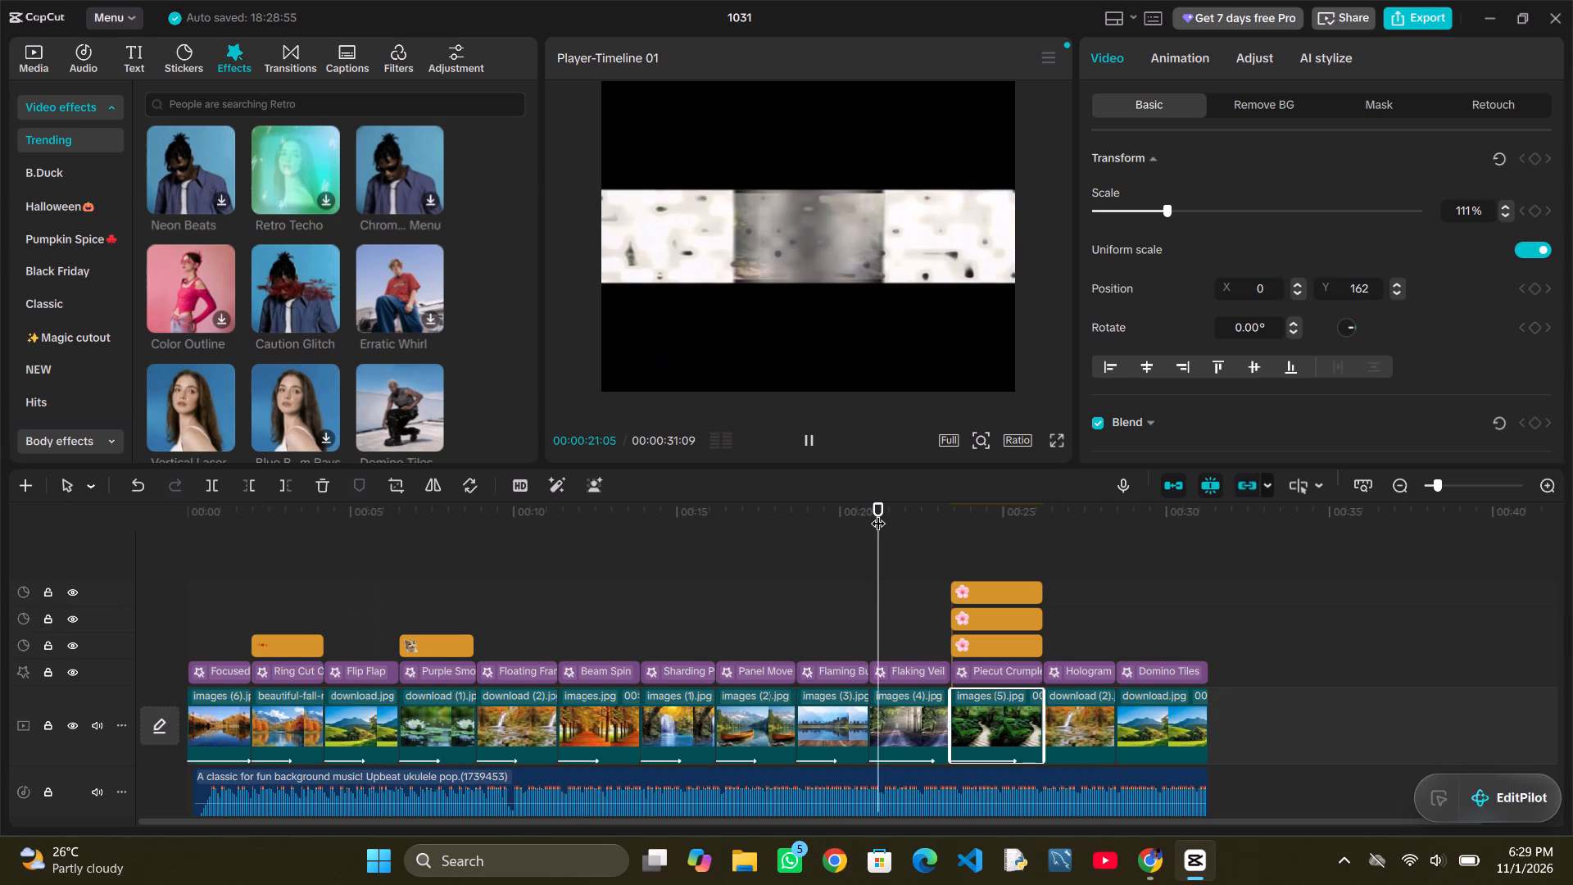
pyautogui.press('space')
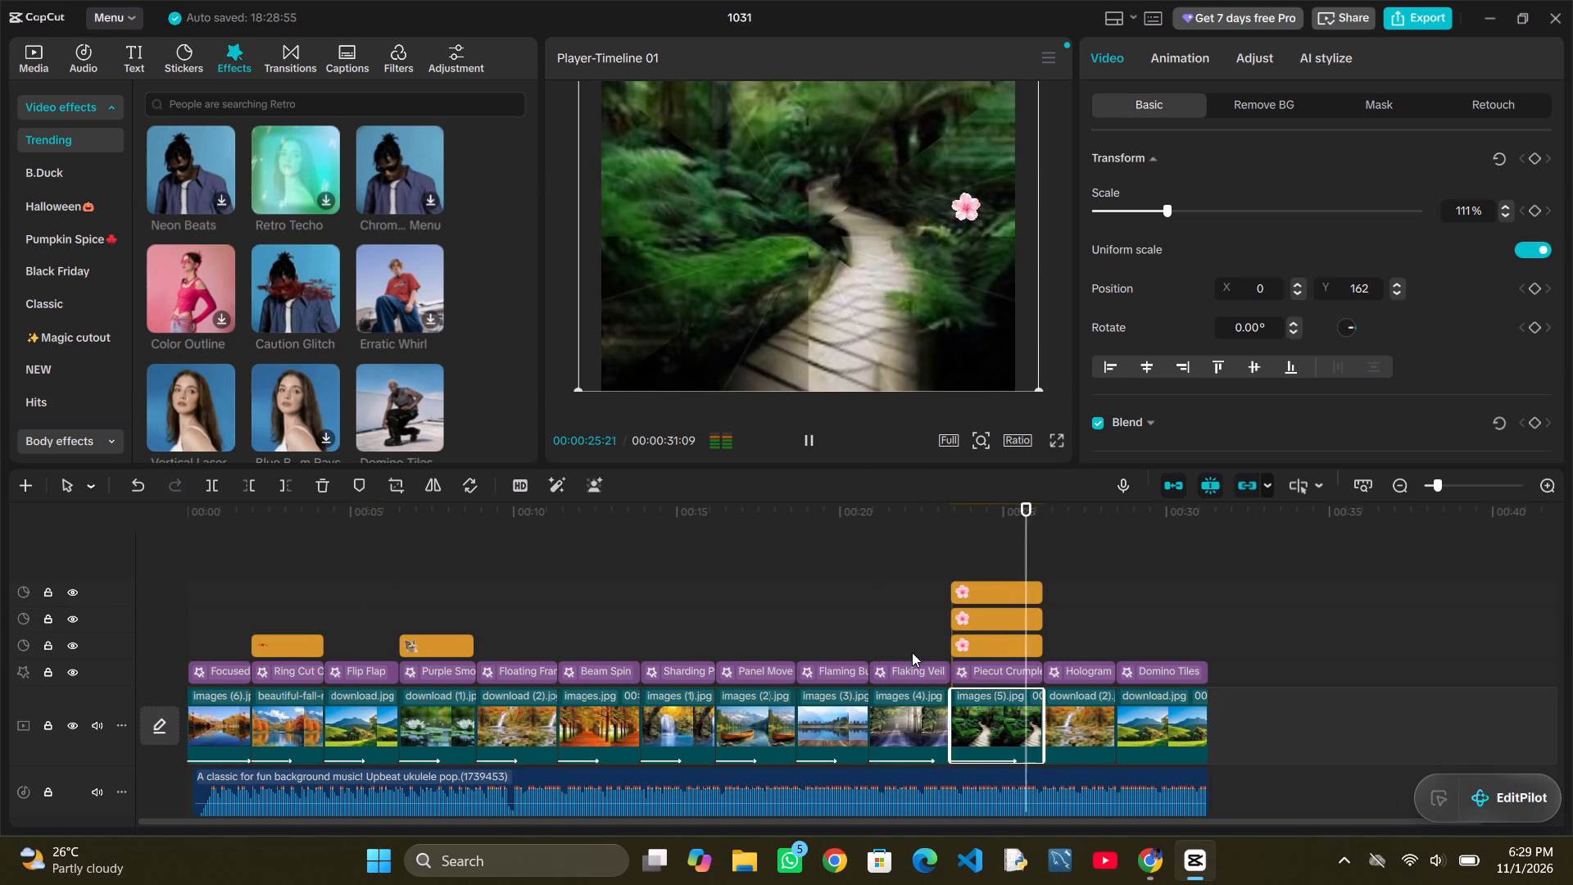
pyautogui.click(985, 613)
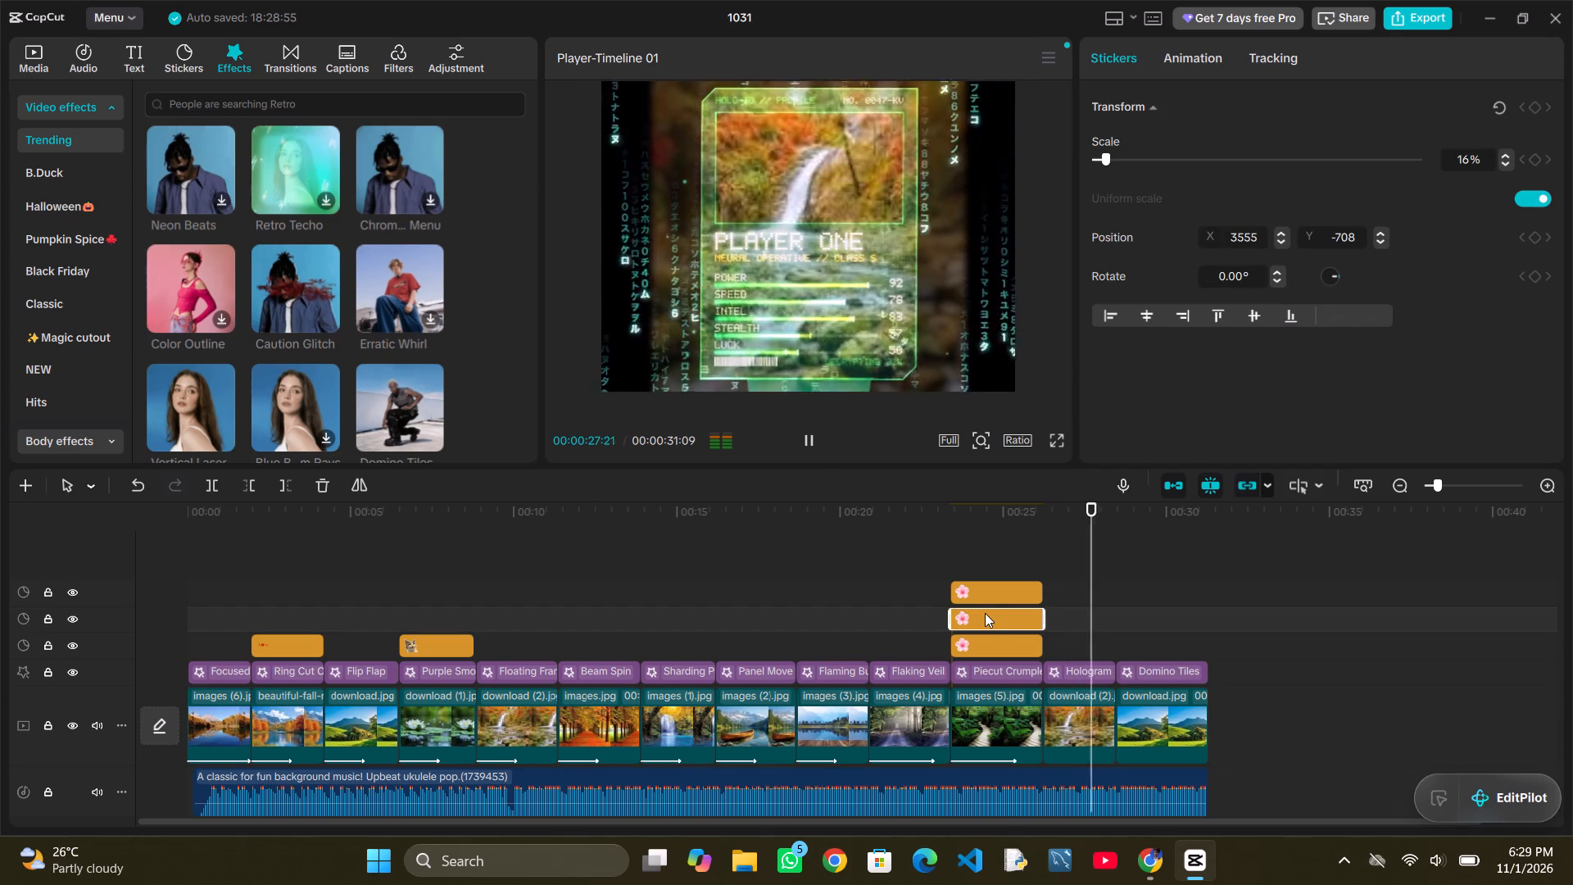
pyautogui.click(986, 647)
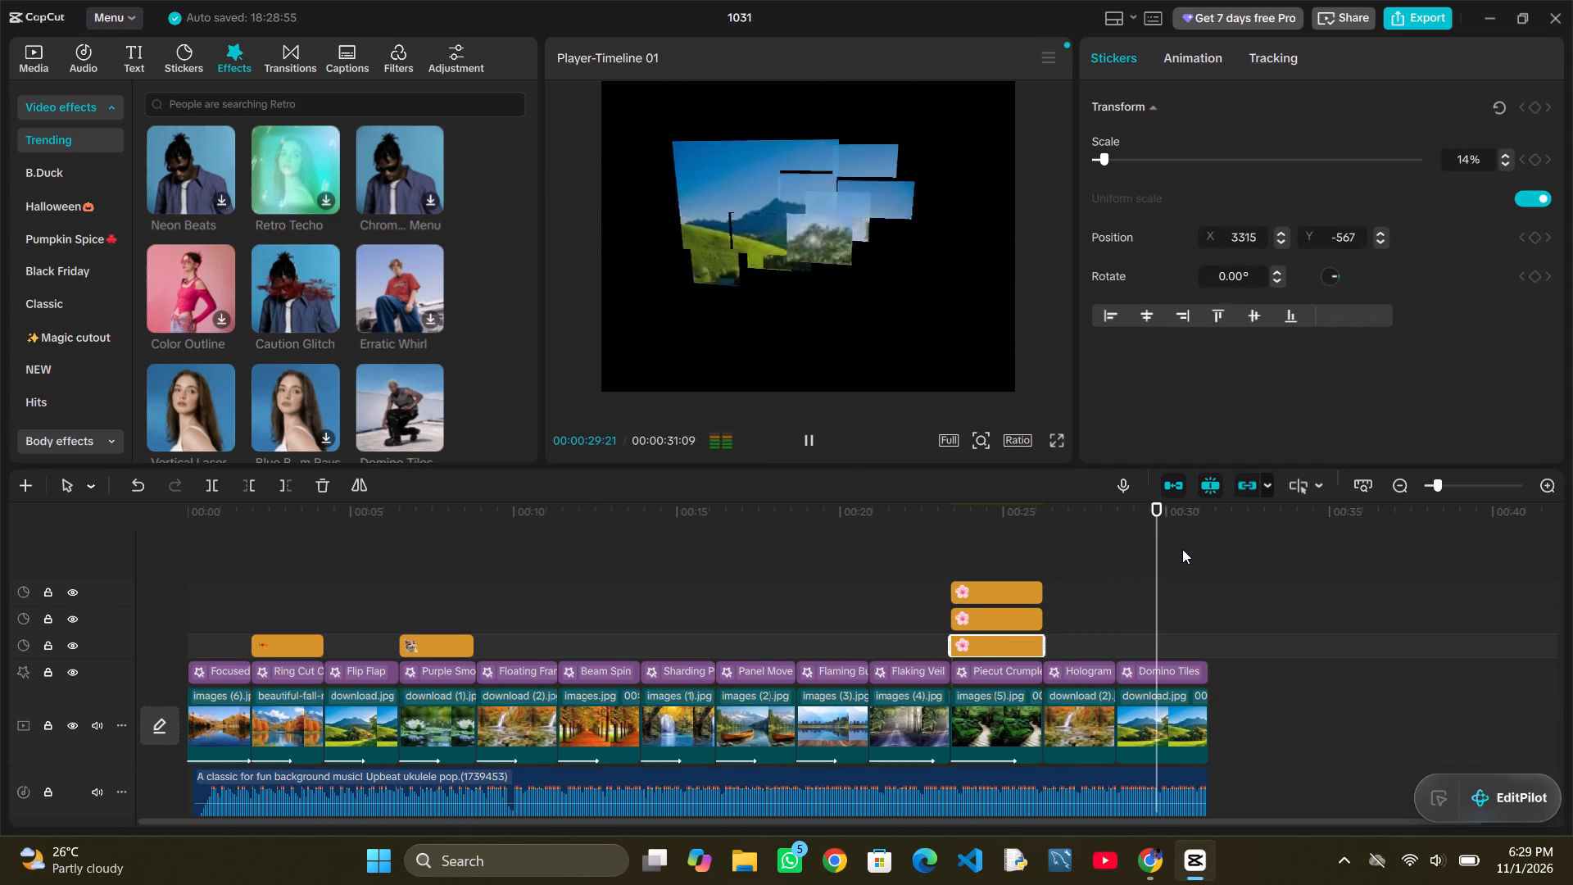
pyautogui.click(1182, 549)
pyautogui.moveTo(1182, 549); pyautogui.dragTo(975, 565)
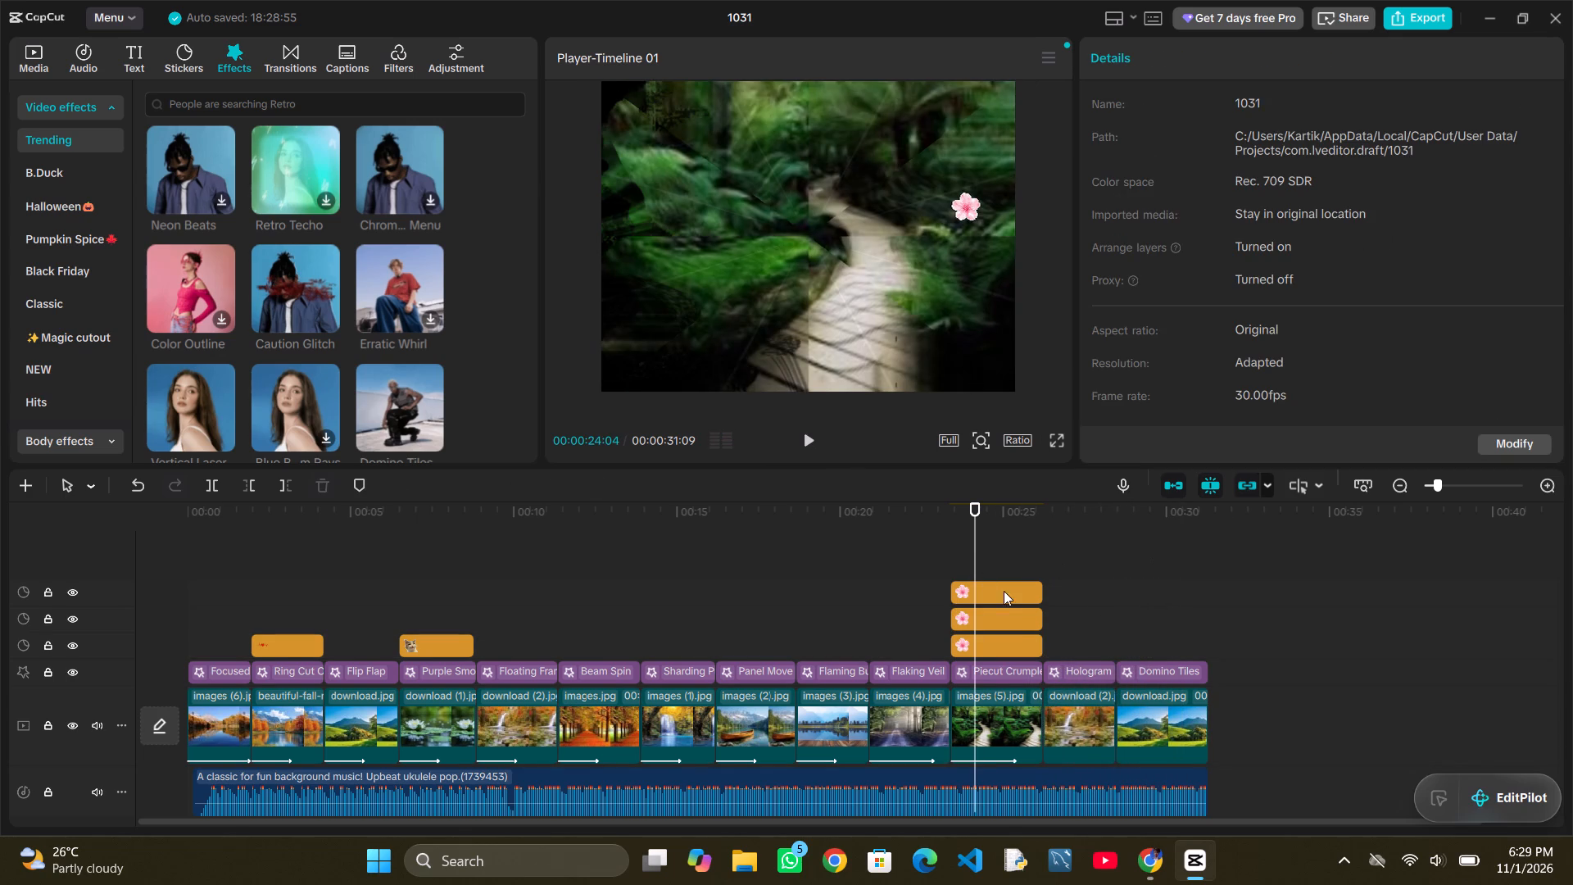
# Delete all three flower stickers stacked over the images (5).jpg clip.
pyautogui.click(1001, 624)
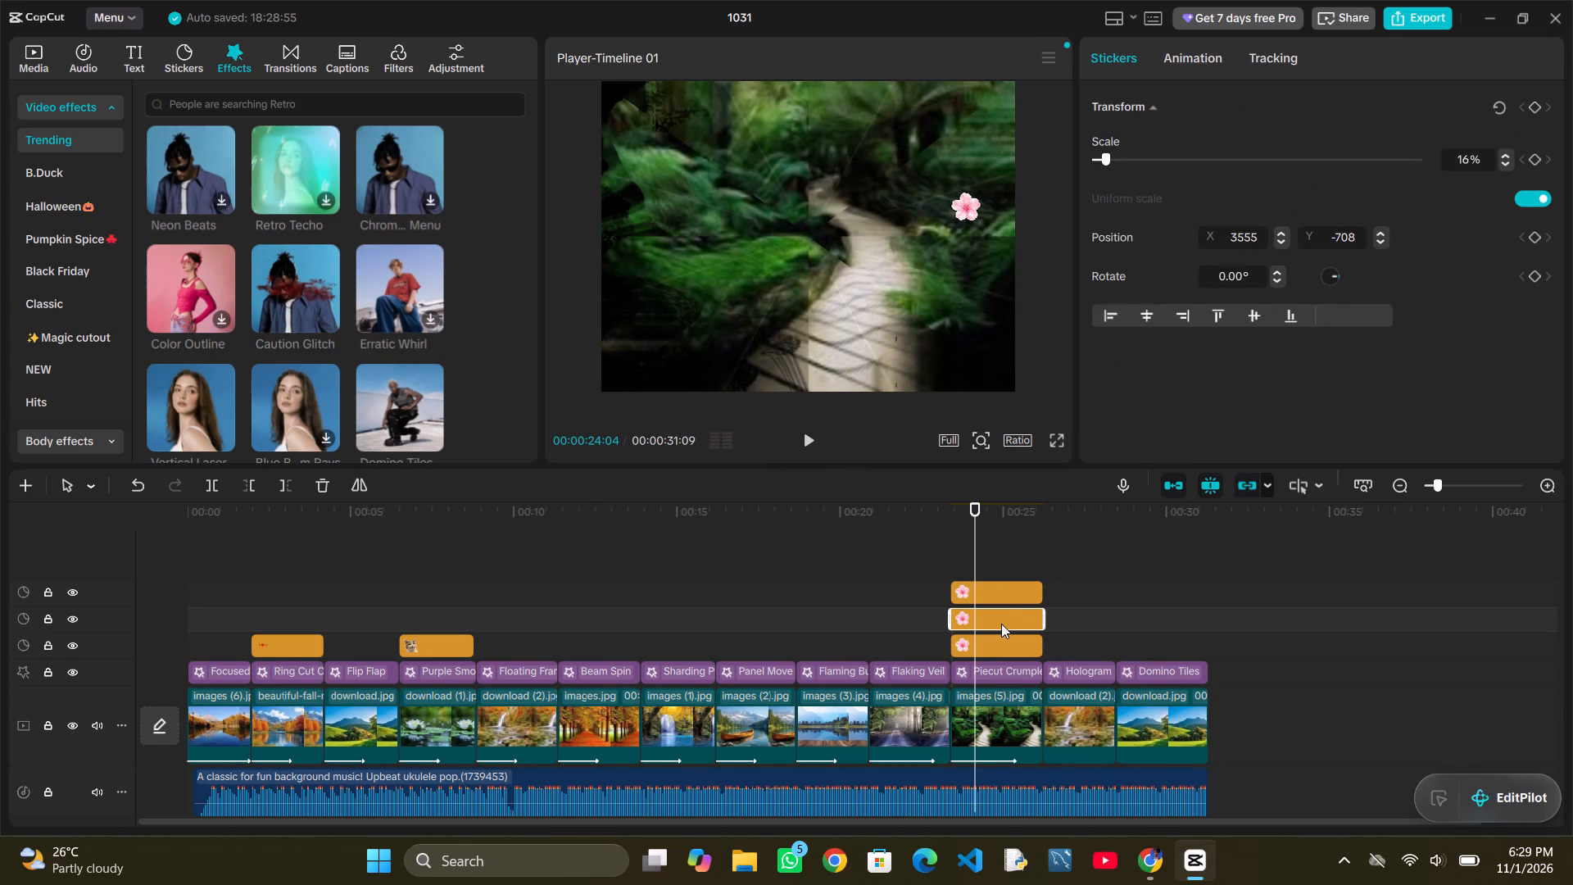
pyautogui.click(999, 597)
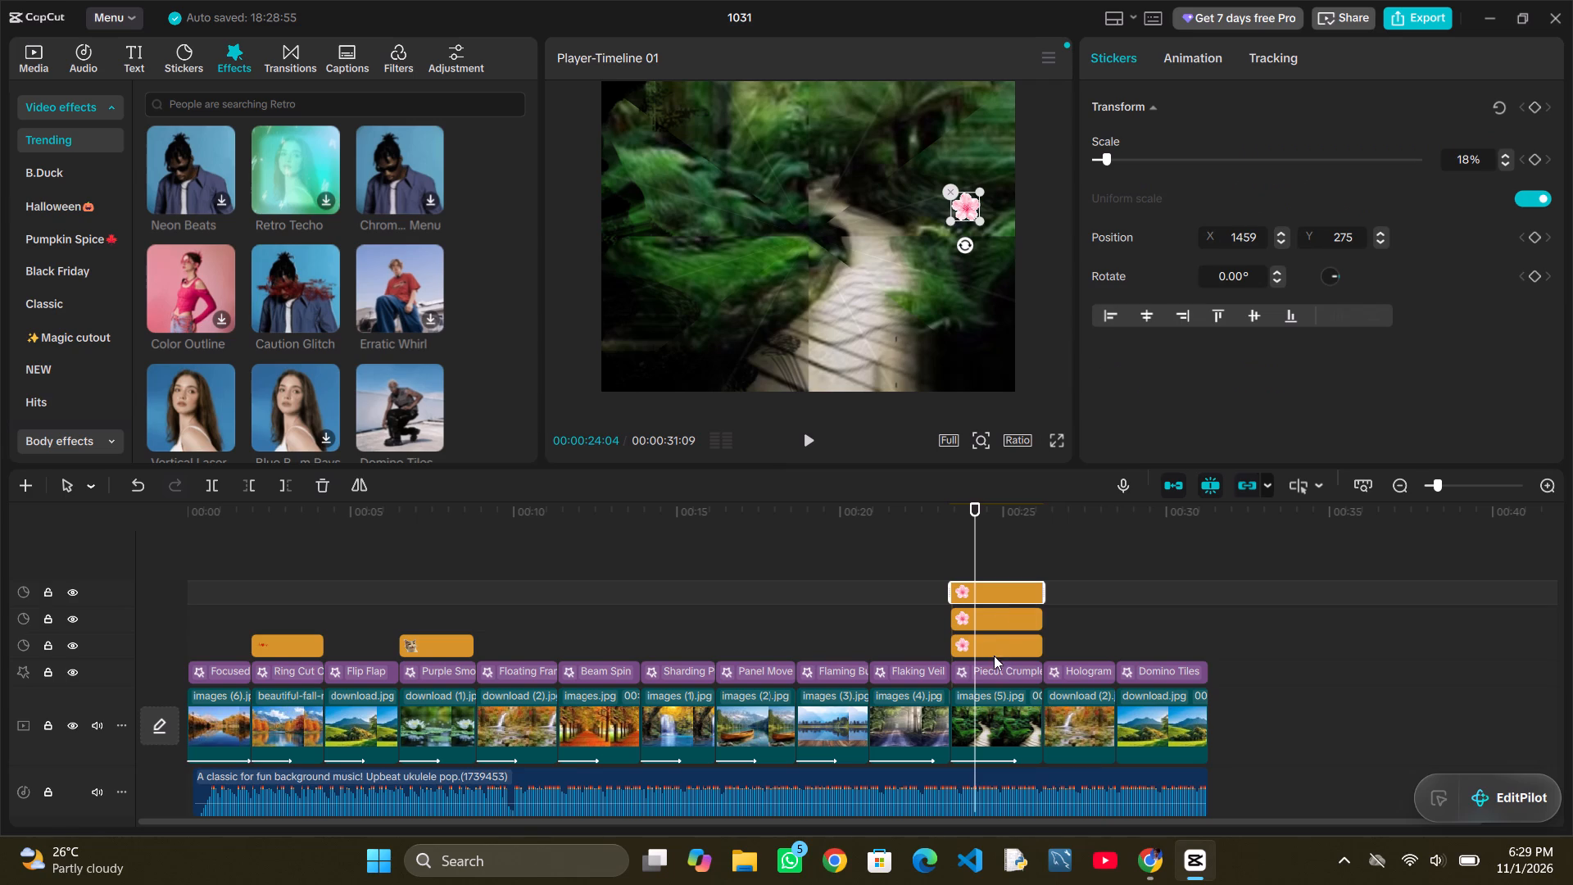
pyautogui.click(994, 660)
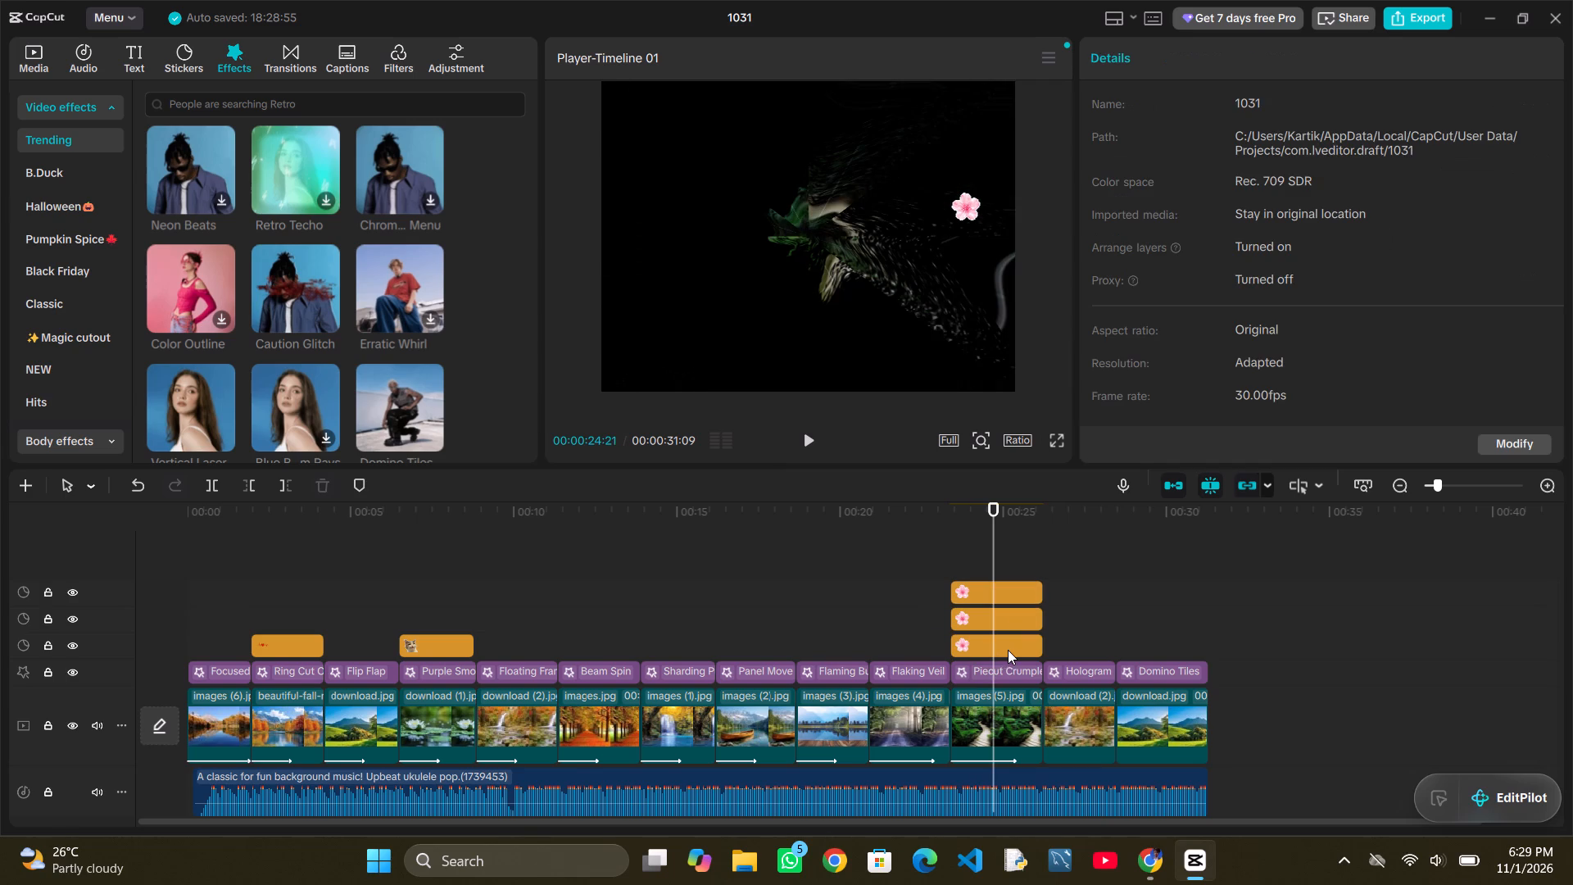
pyautogui.click(1013, 650)
pyautogui.click(1013, 650)
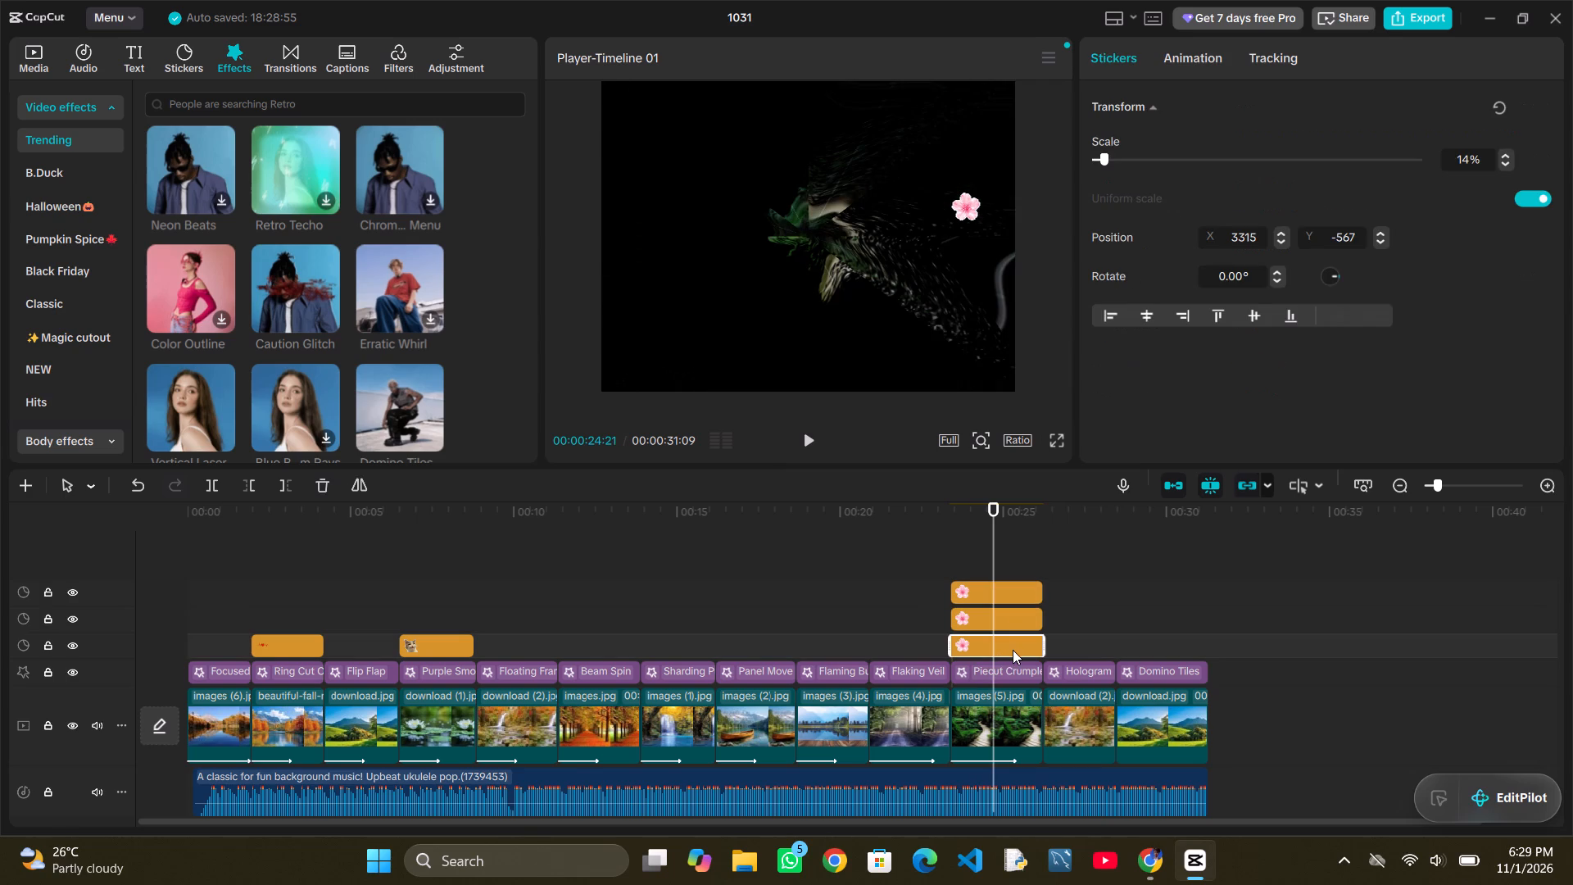
pyautogui.click(1014, 618)
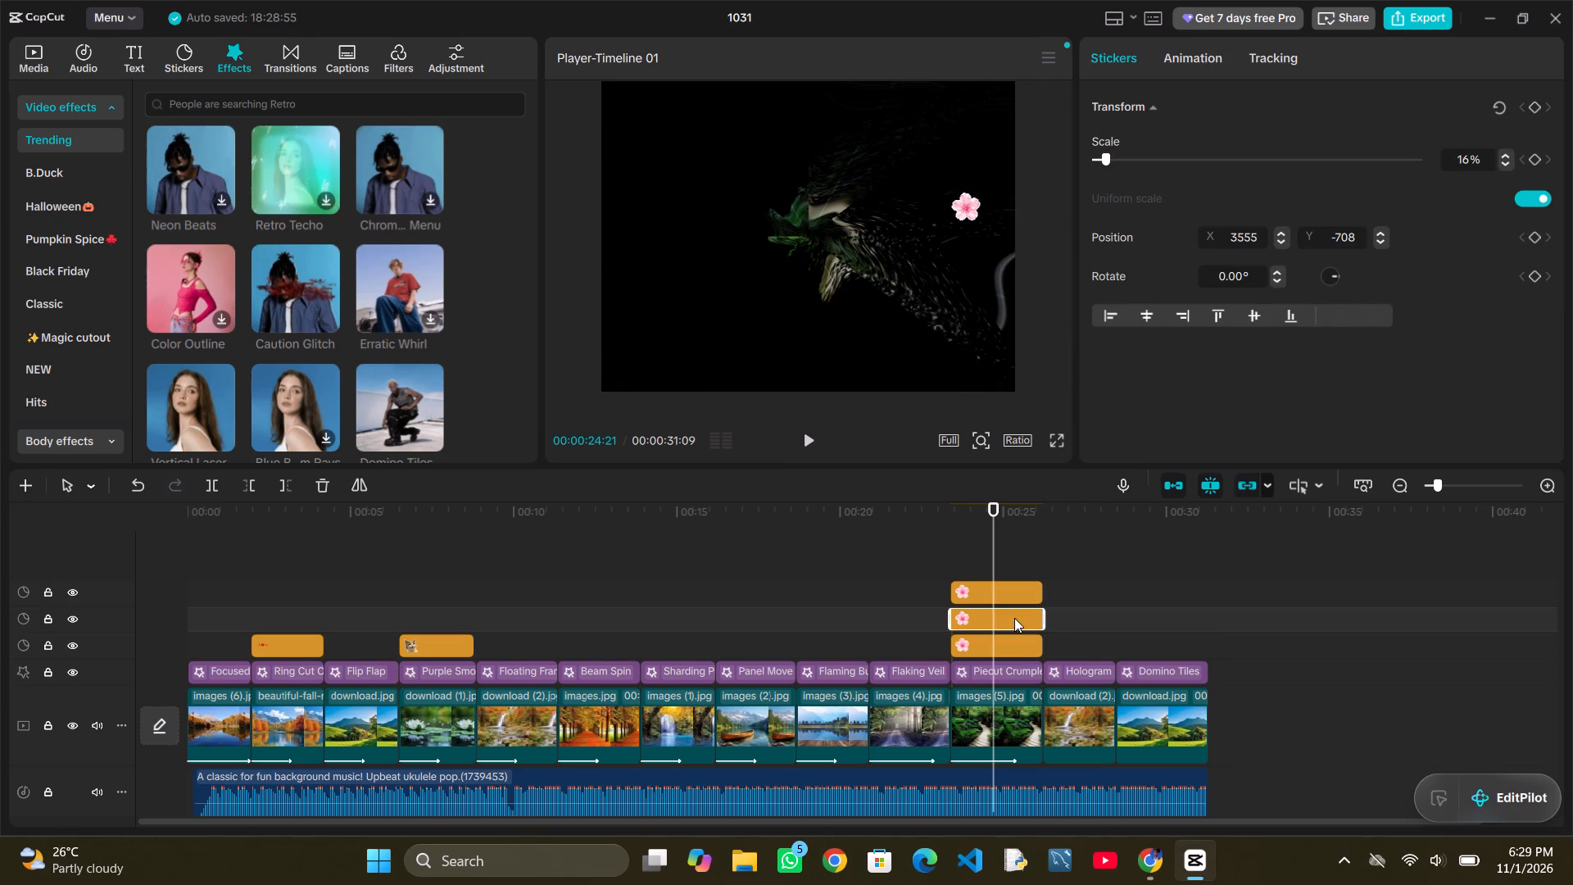
pyautogui.click(1014, 618)
pyautogui.rightClick(1014, 618)
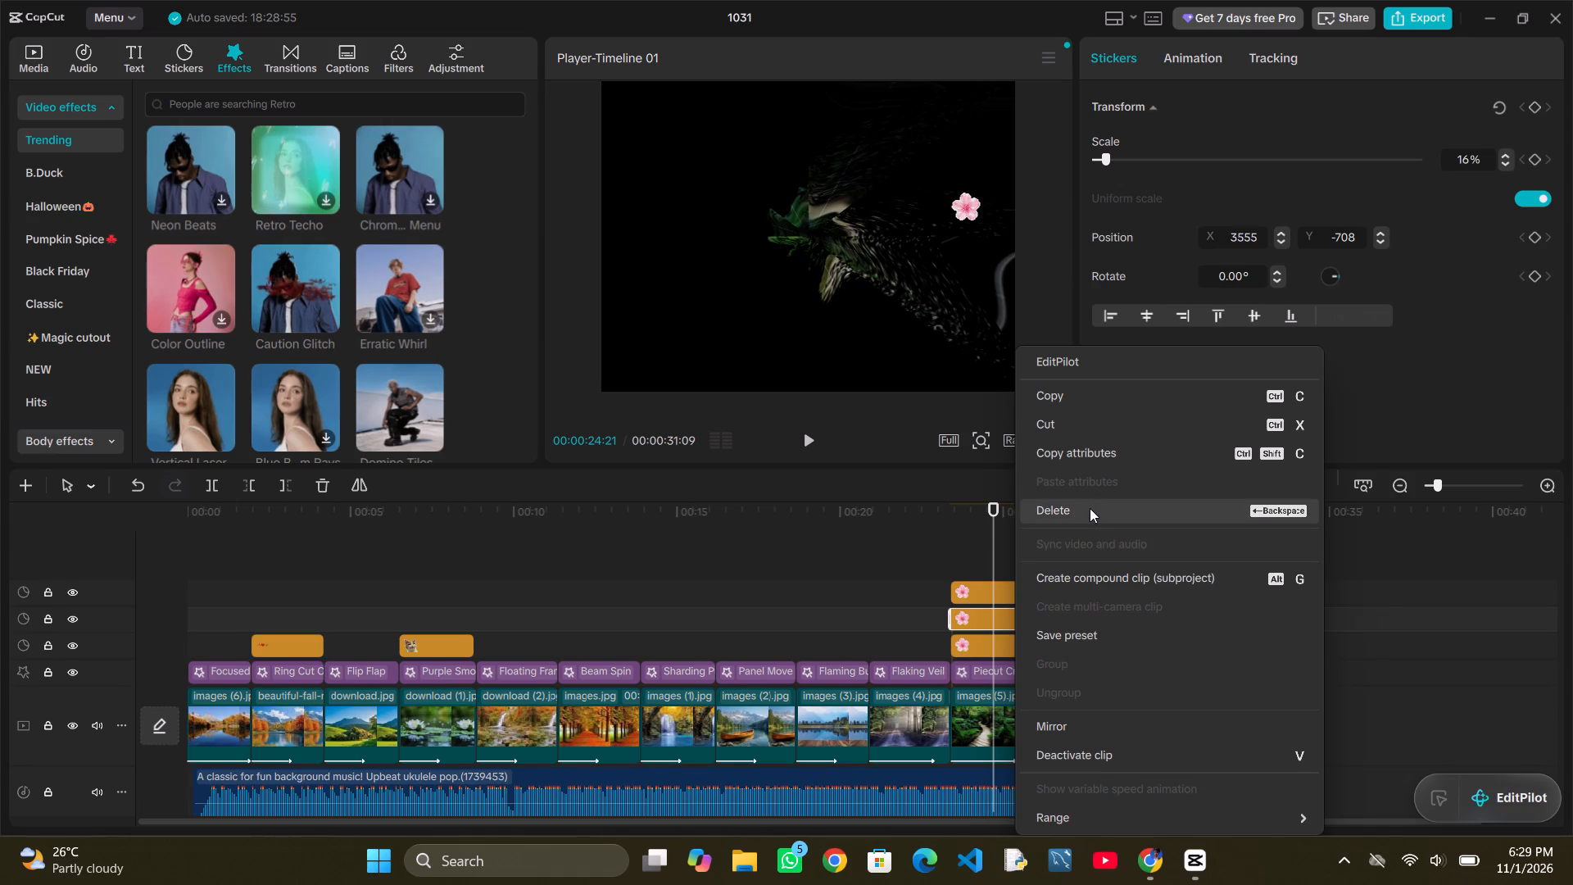
pyautogui.click(1090, 508)
pyautogui.rightClick(1025, 596)
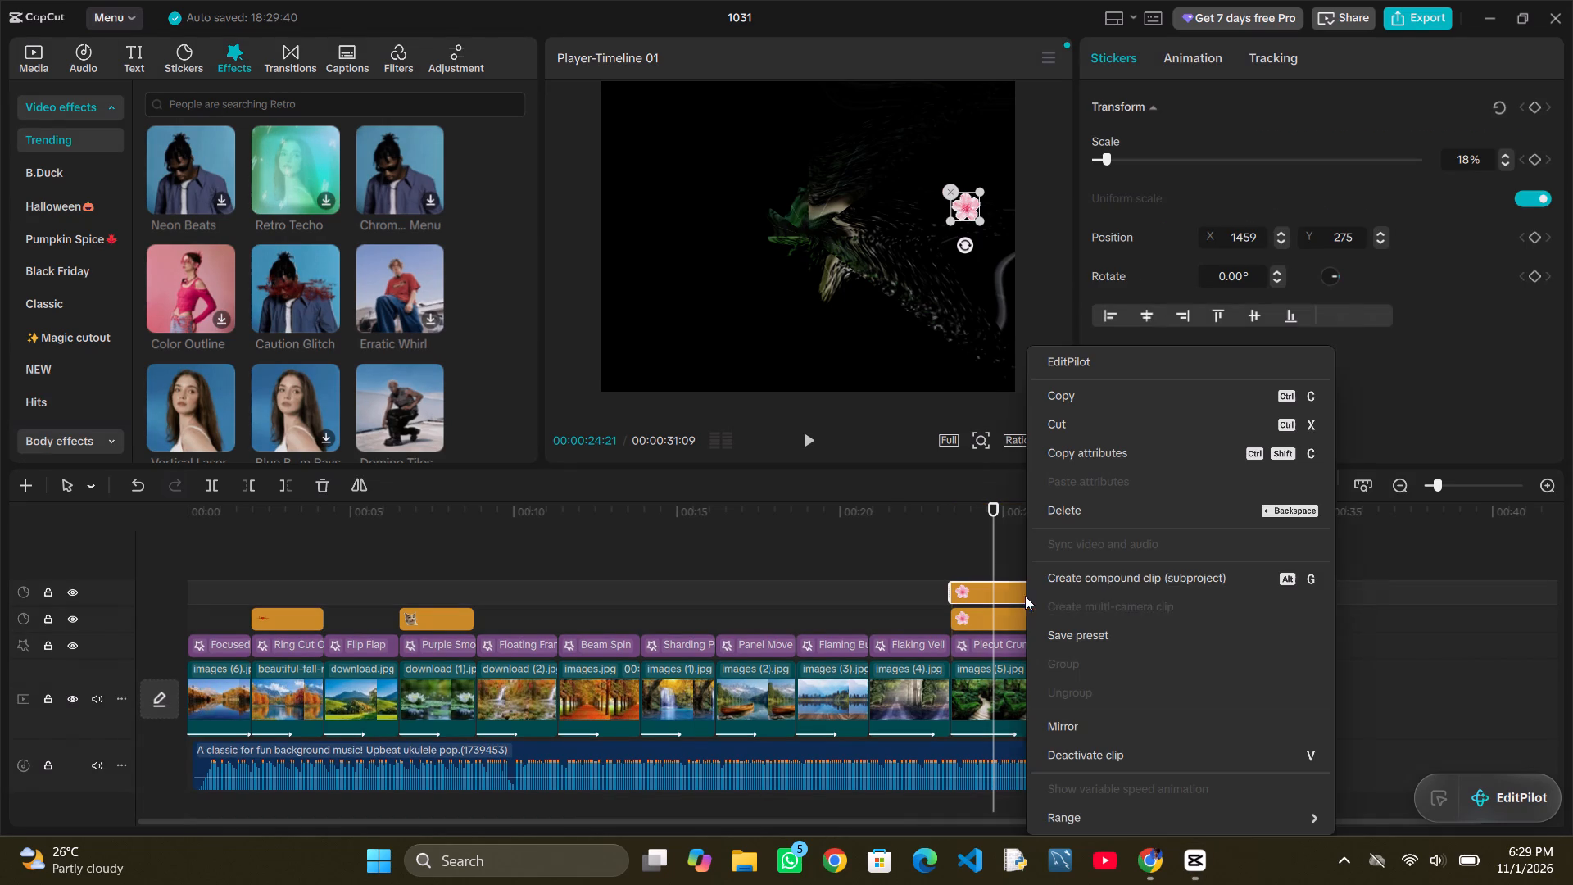
pyautogui.click(1092, 522)
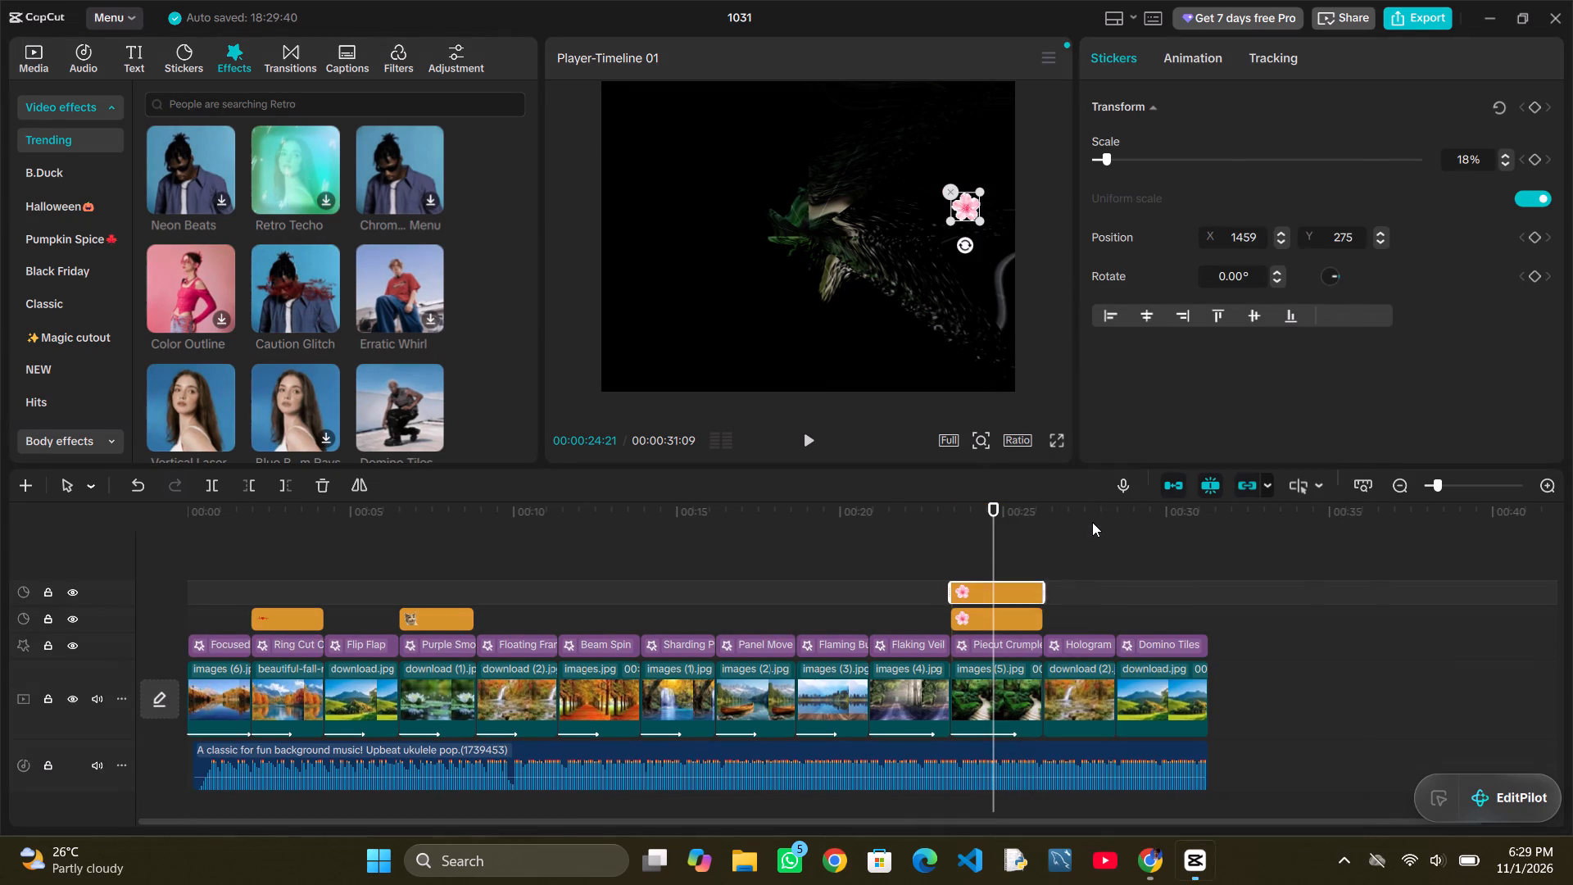
pyautogui.rightClick(1026, 587)
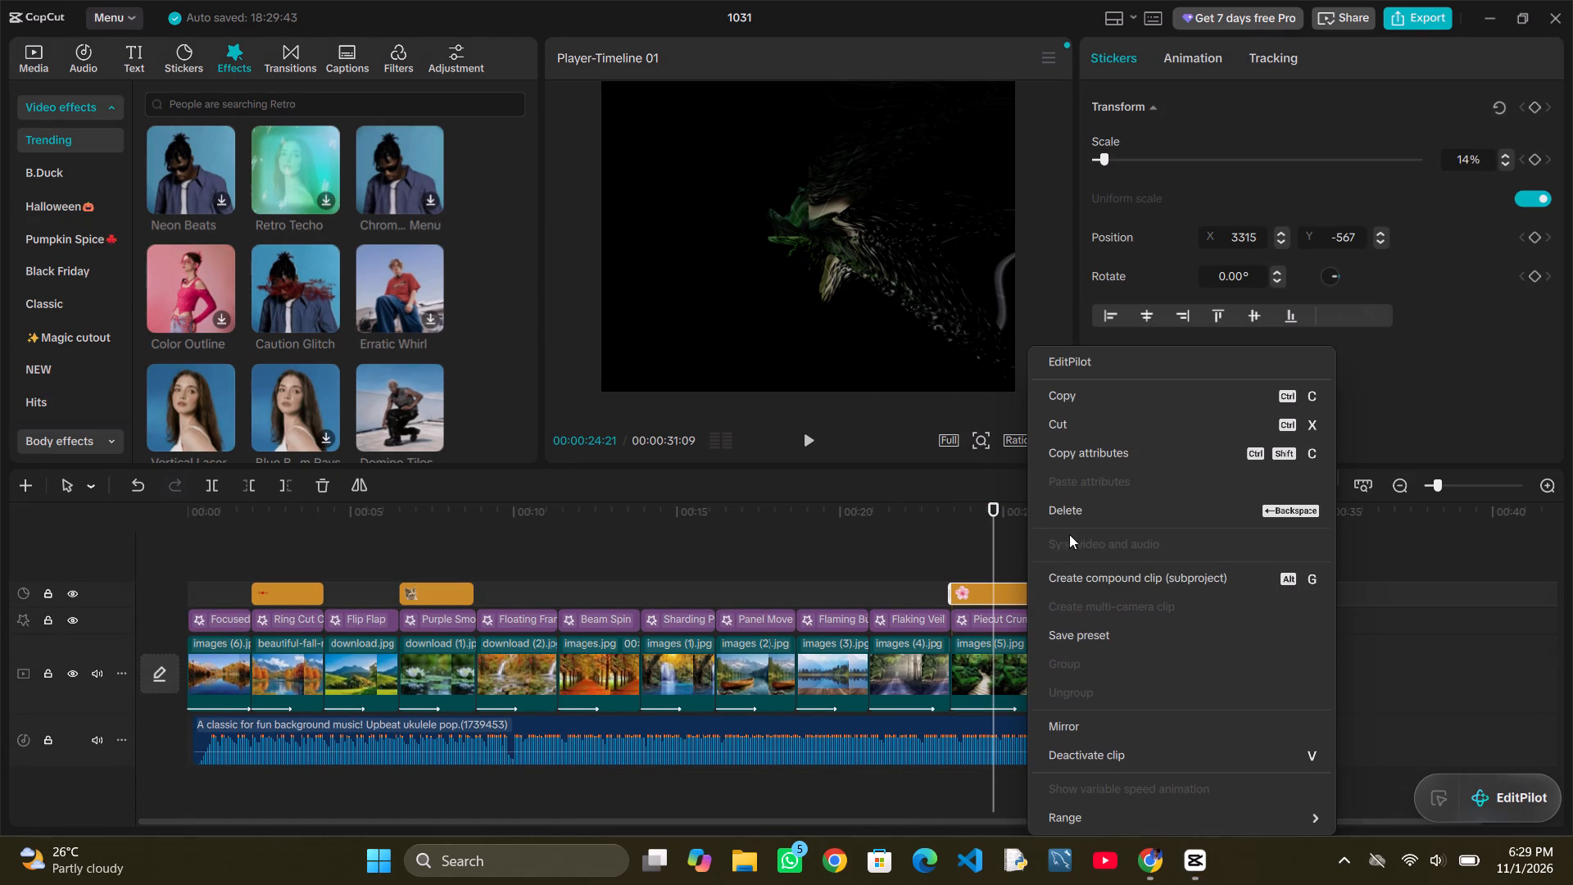
pyautogui.click(1073, 522)
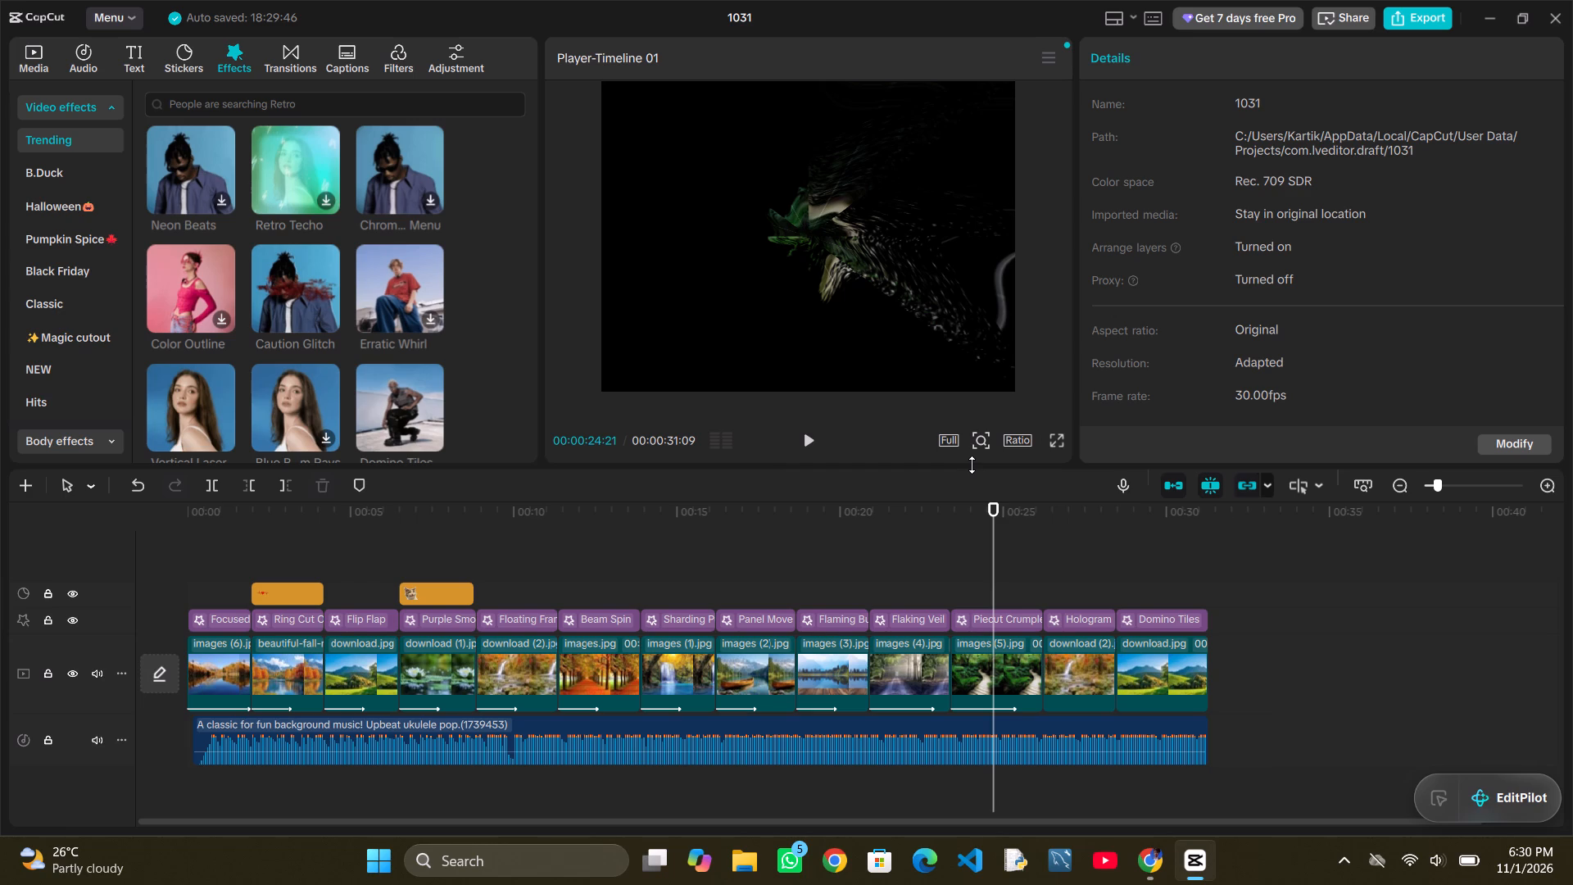
# Replay the slideshow from the images (4).jpg clip to the last clip, and its opening from the start, to check the edit.
pyautogui.click(967, 527)
pyautogui.moveTo(967, 527); pyautogui.dragTo(898, 537)
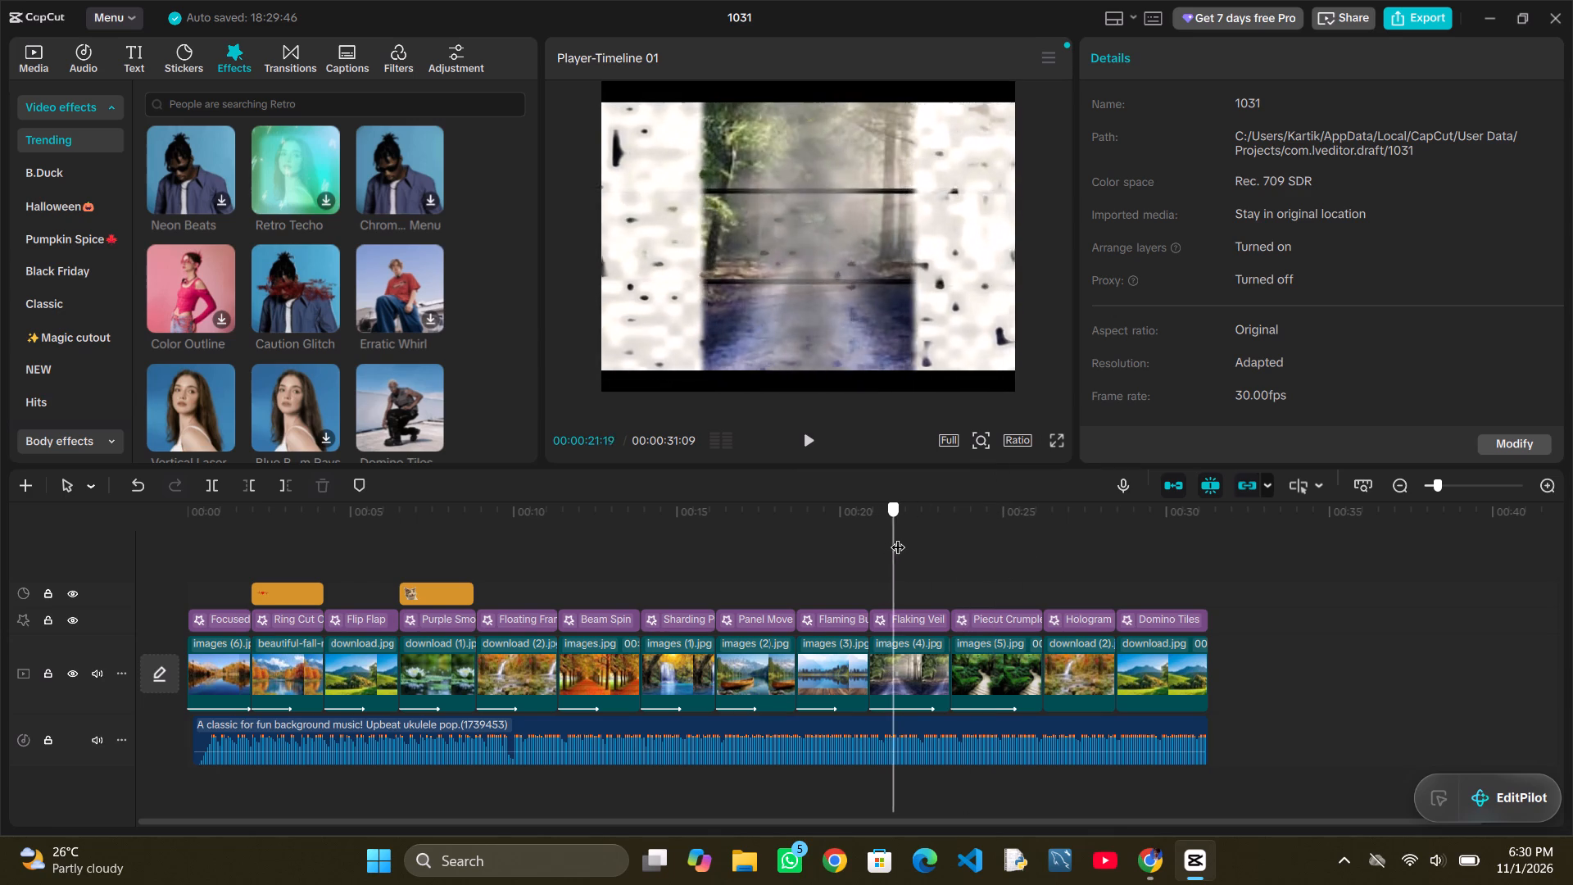
pyautogui.moveTo(898, 537); pyautogui.dragTo(907, 536)
pyautogui.click(818, 446)
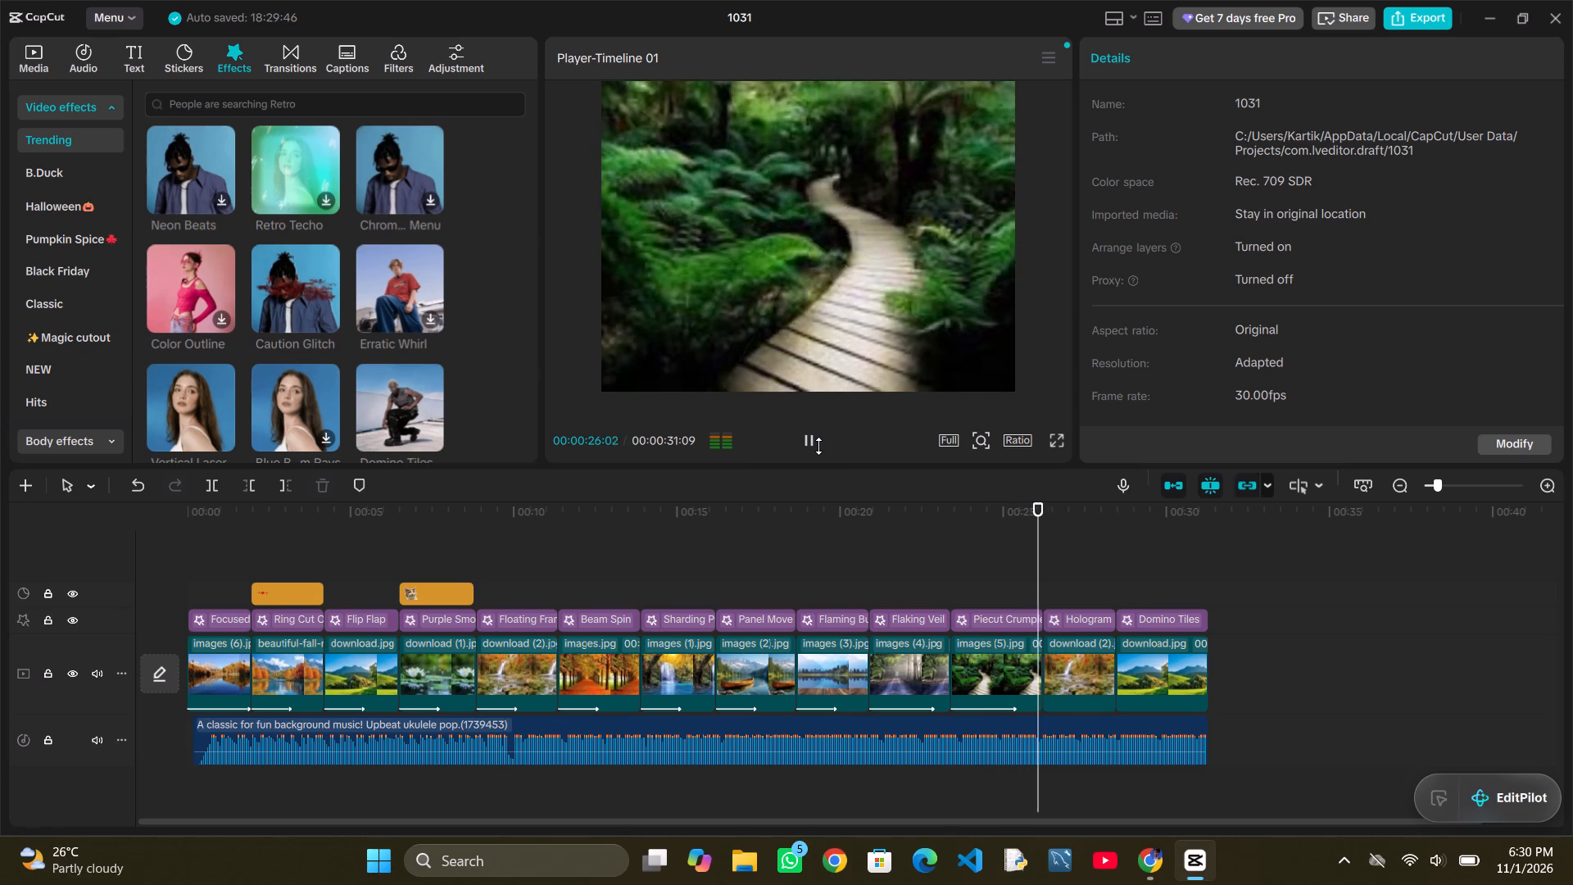
pyautogui.click(1159, 569)
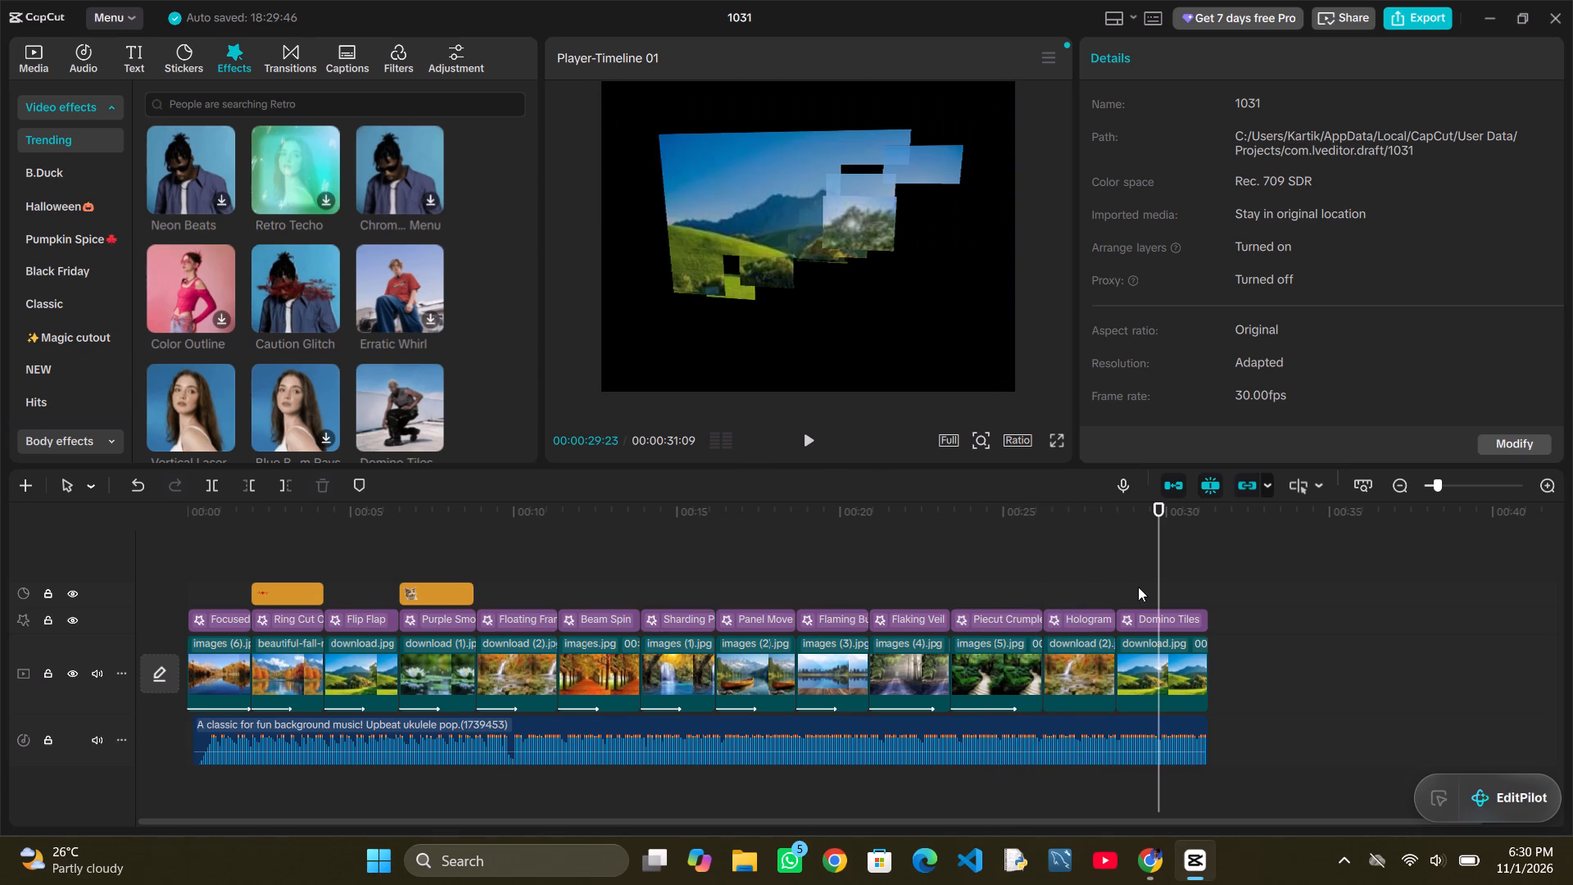
pyautogui.moveTo(1161, 580); pyautogui.dragTo(481, 726)
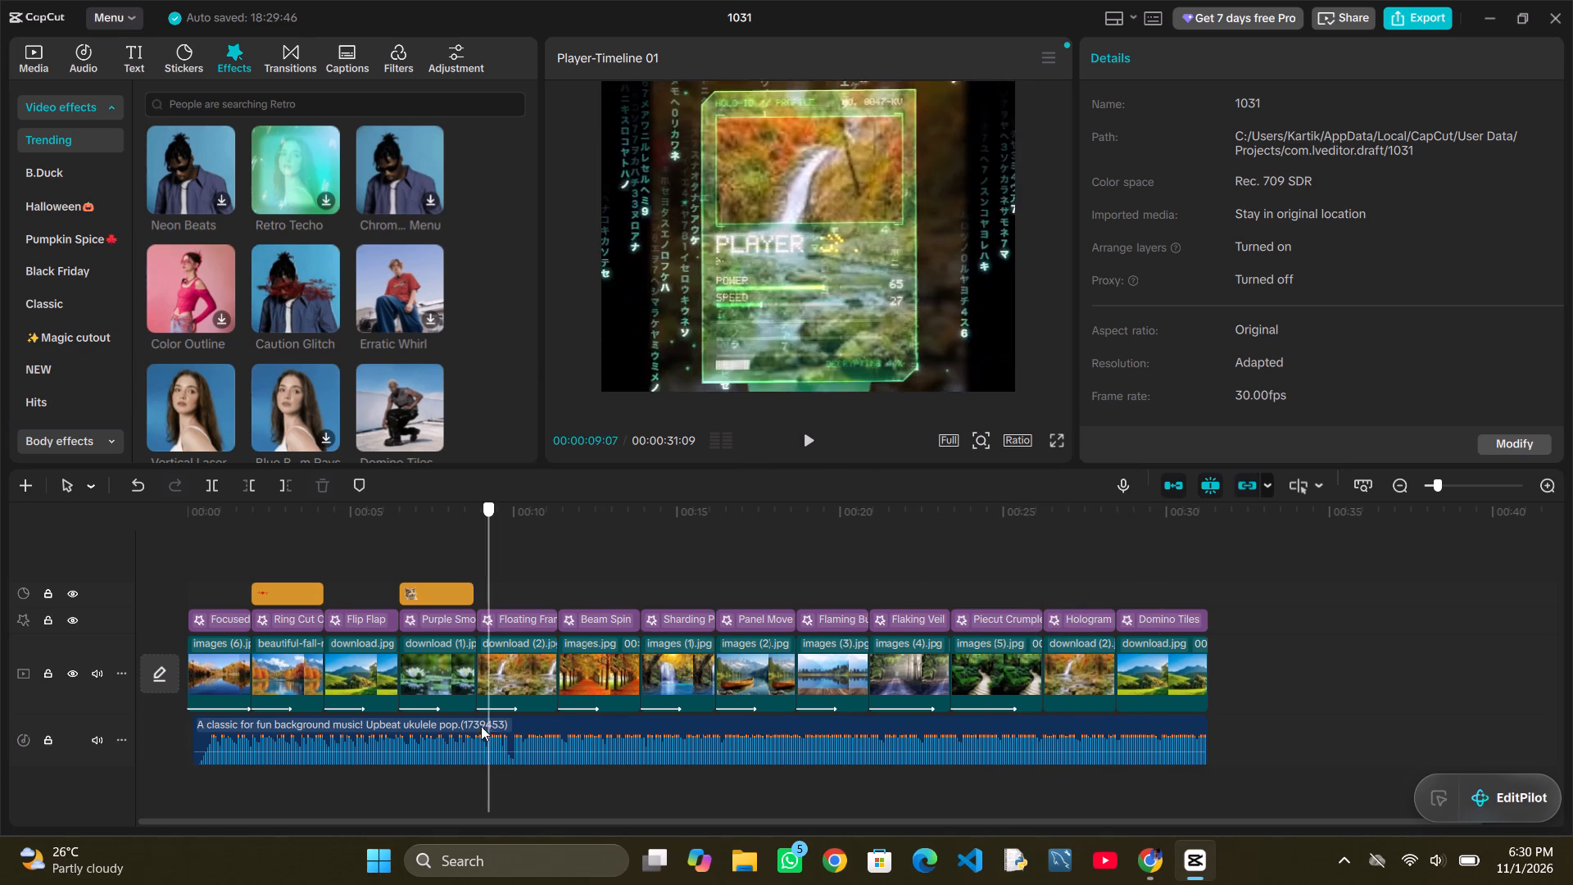
pyautogui.moveTo(481, 726); pyautogui.dragTo(146, 704)
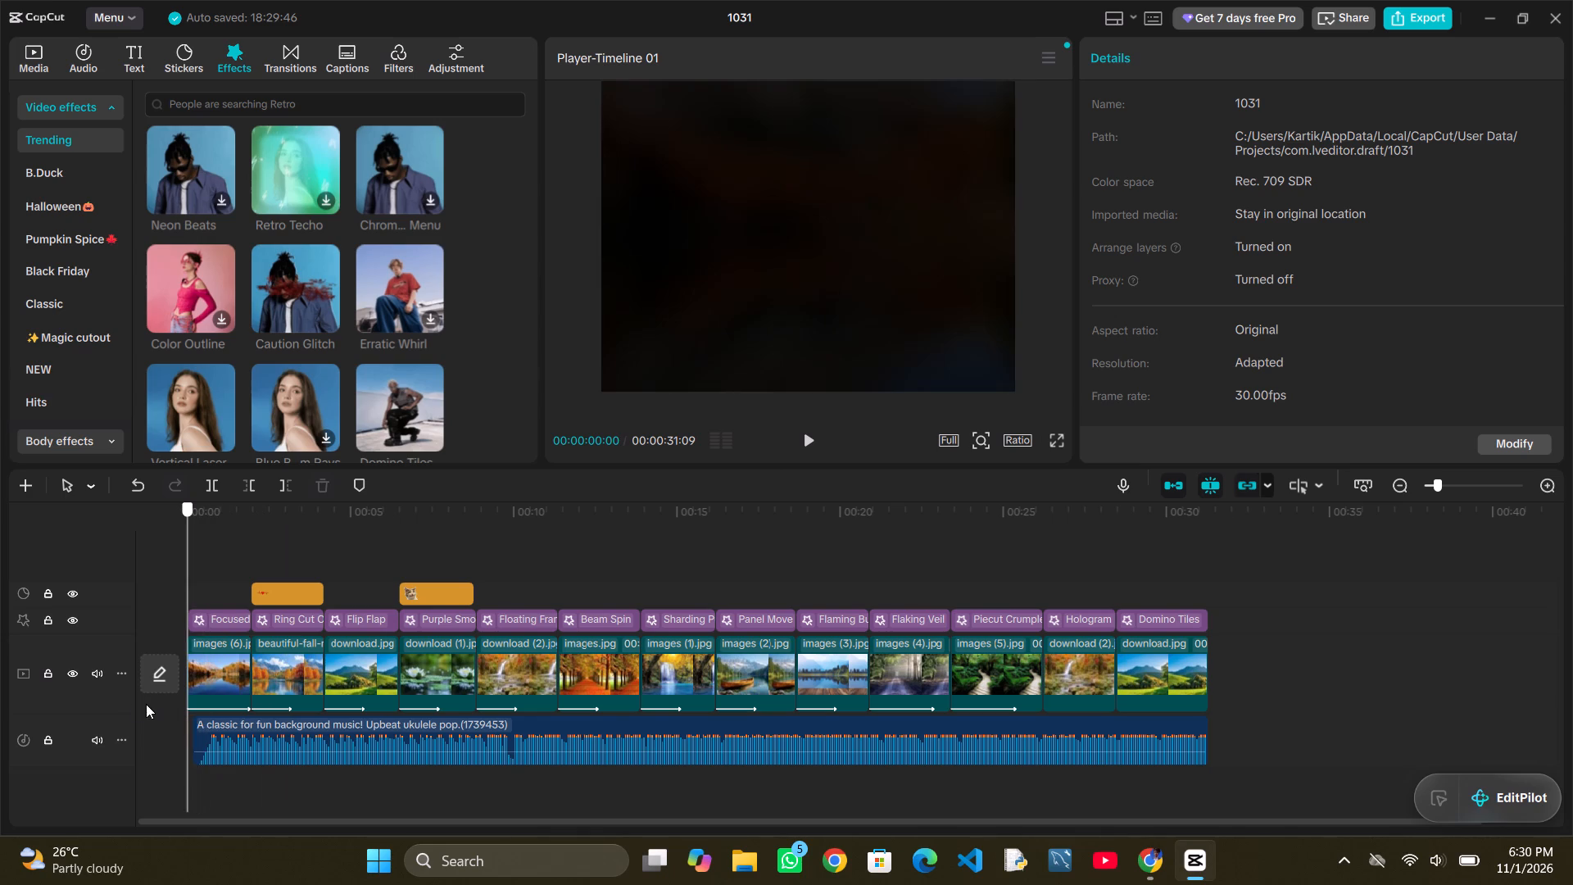
pyautogui.moveTo(146, 704); pyautogui.dragTo(238, 634)
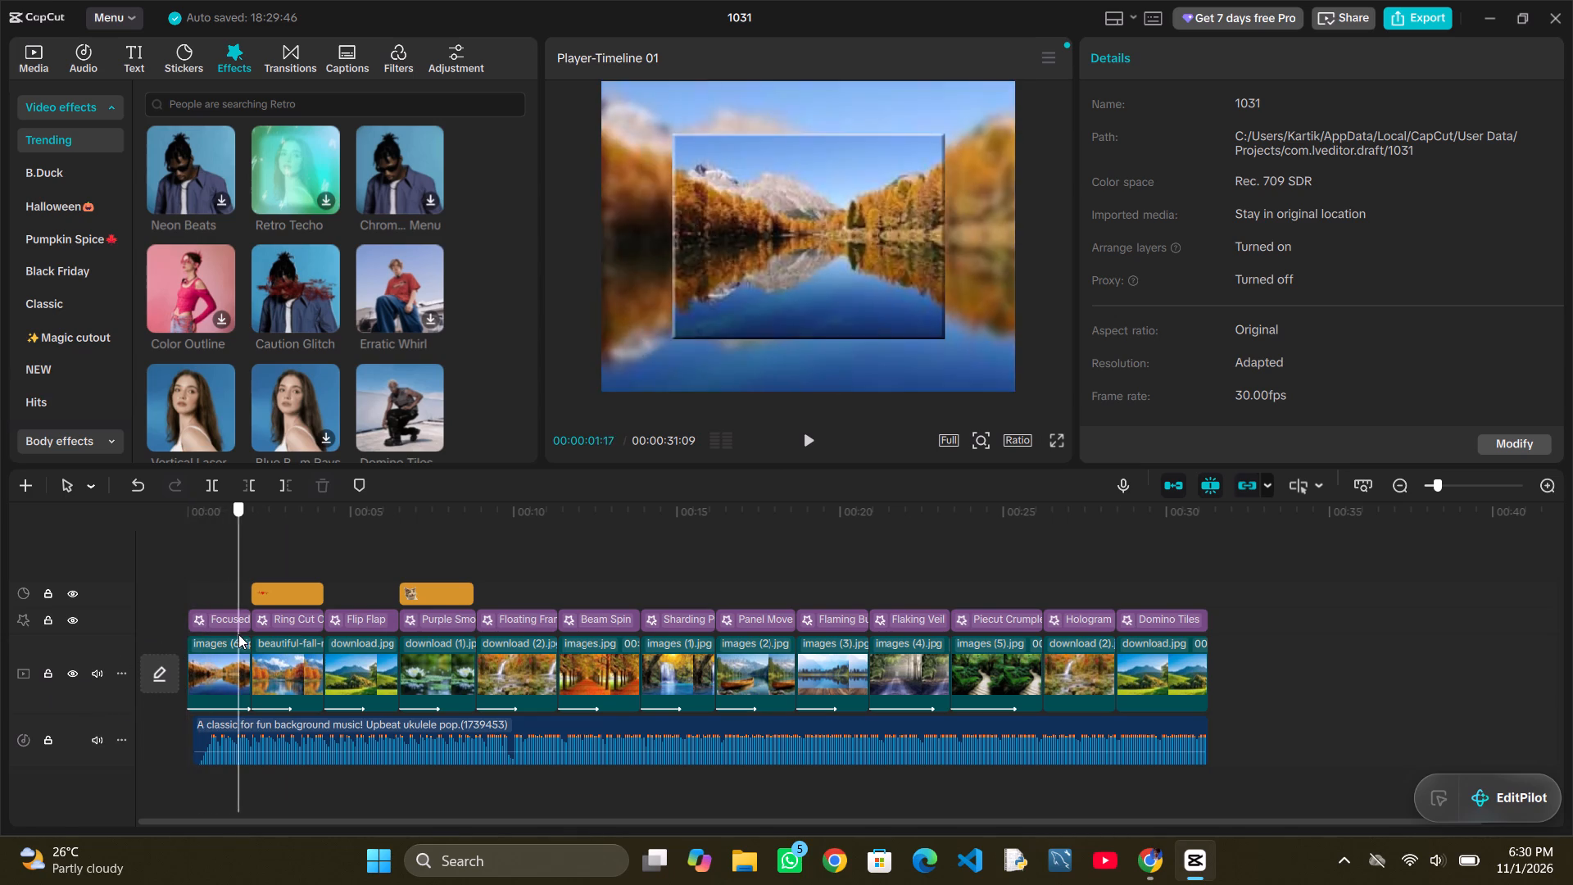
pyautogui.moveTo(238, 634); pyautogui.dragTo(117, 633)
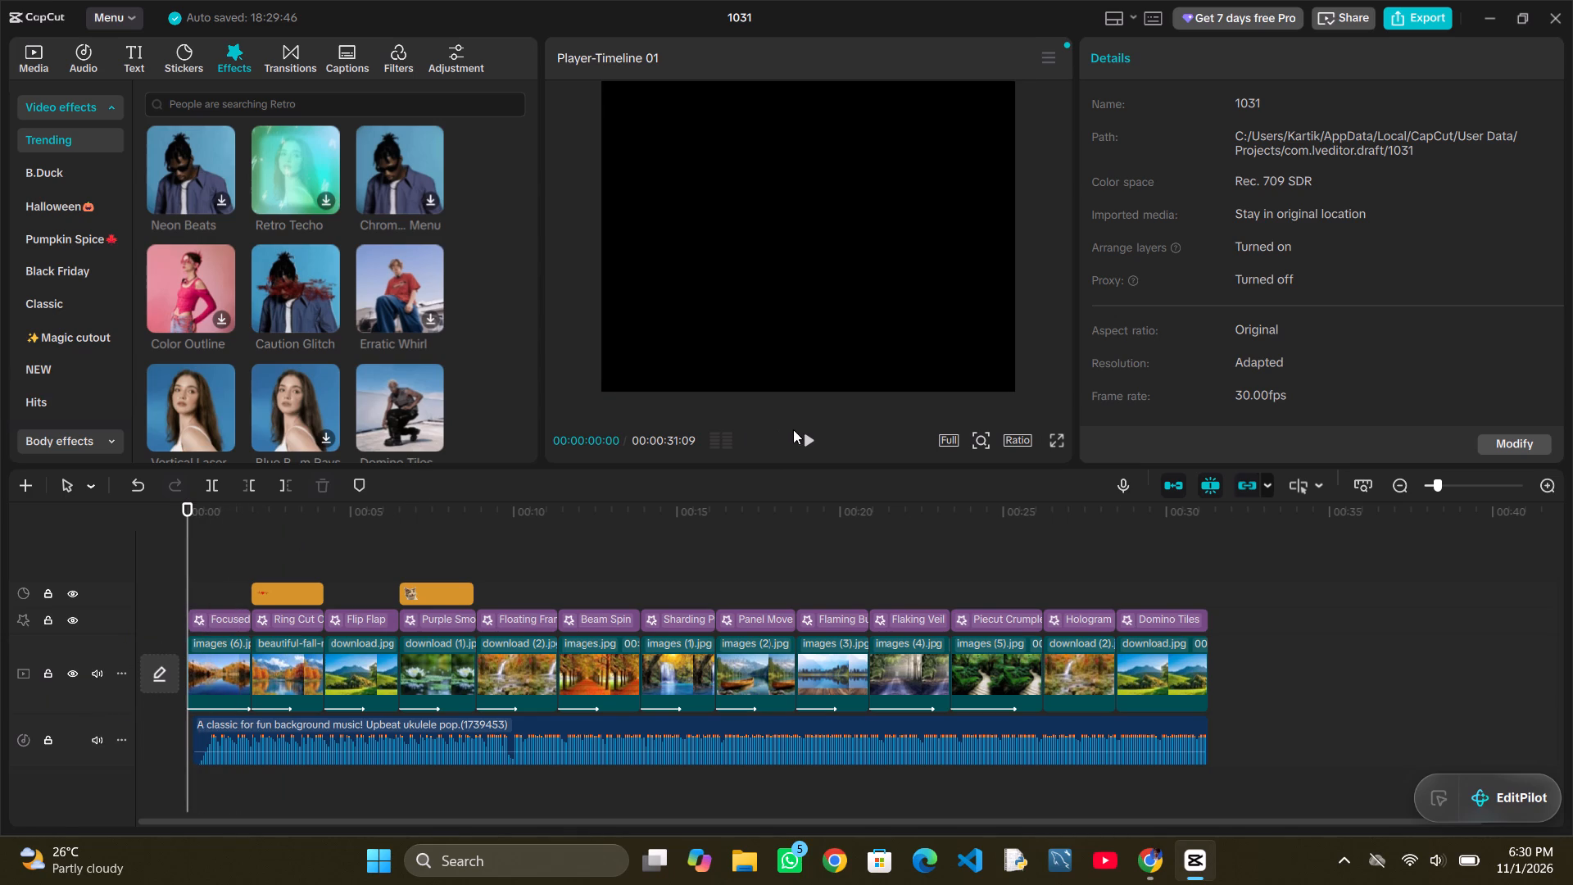
pyautogui.click(806, 433)
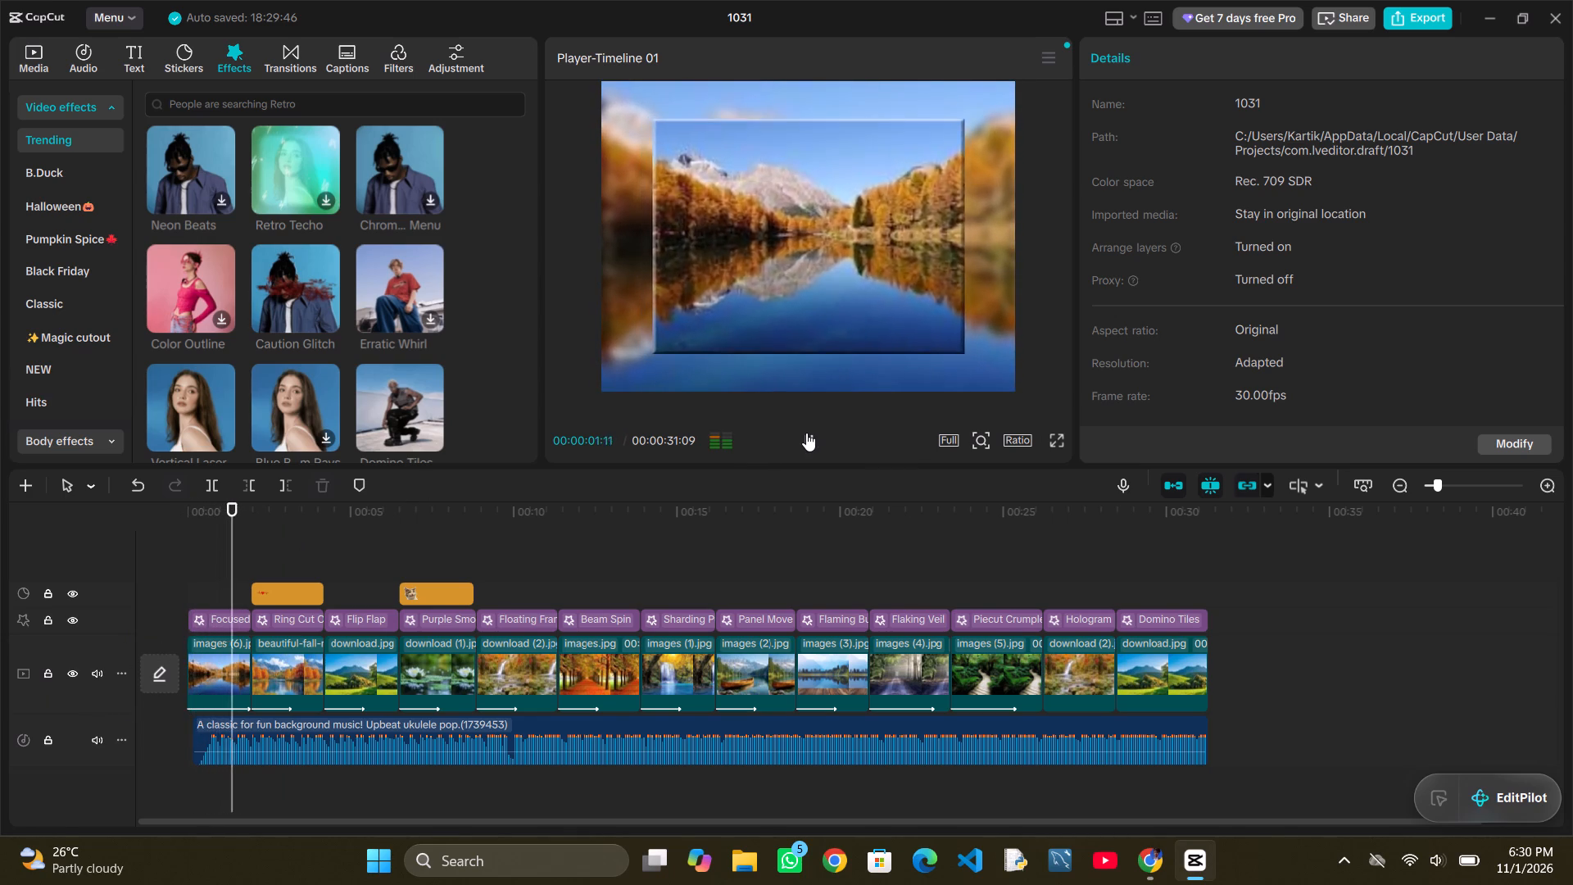
pyautogui.click(806, 433)
pyautogui.click(806, 433)
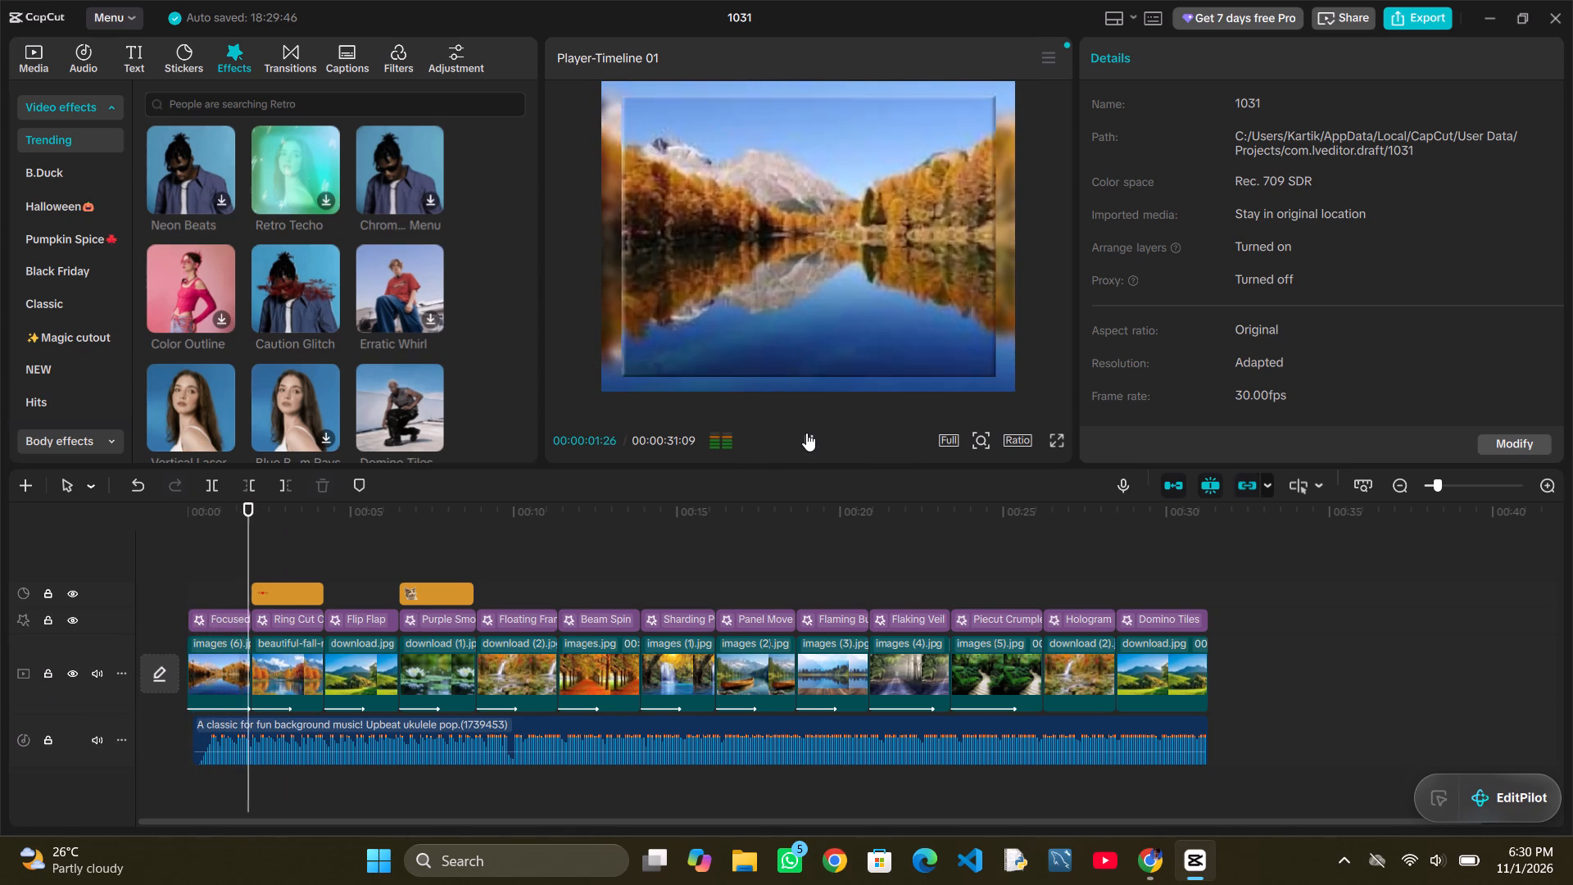
pyautogui.click(806, 433)
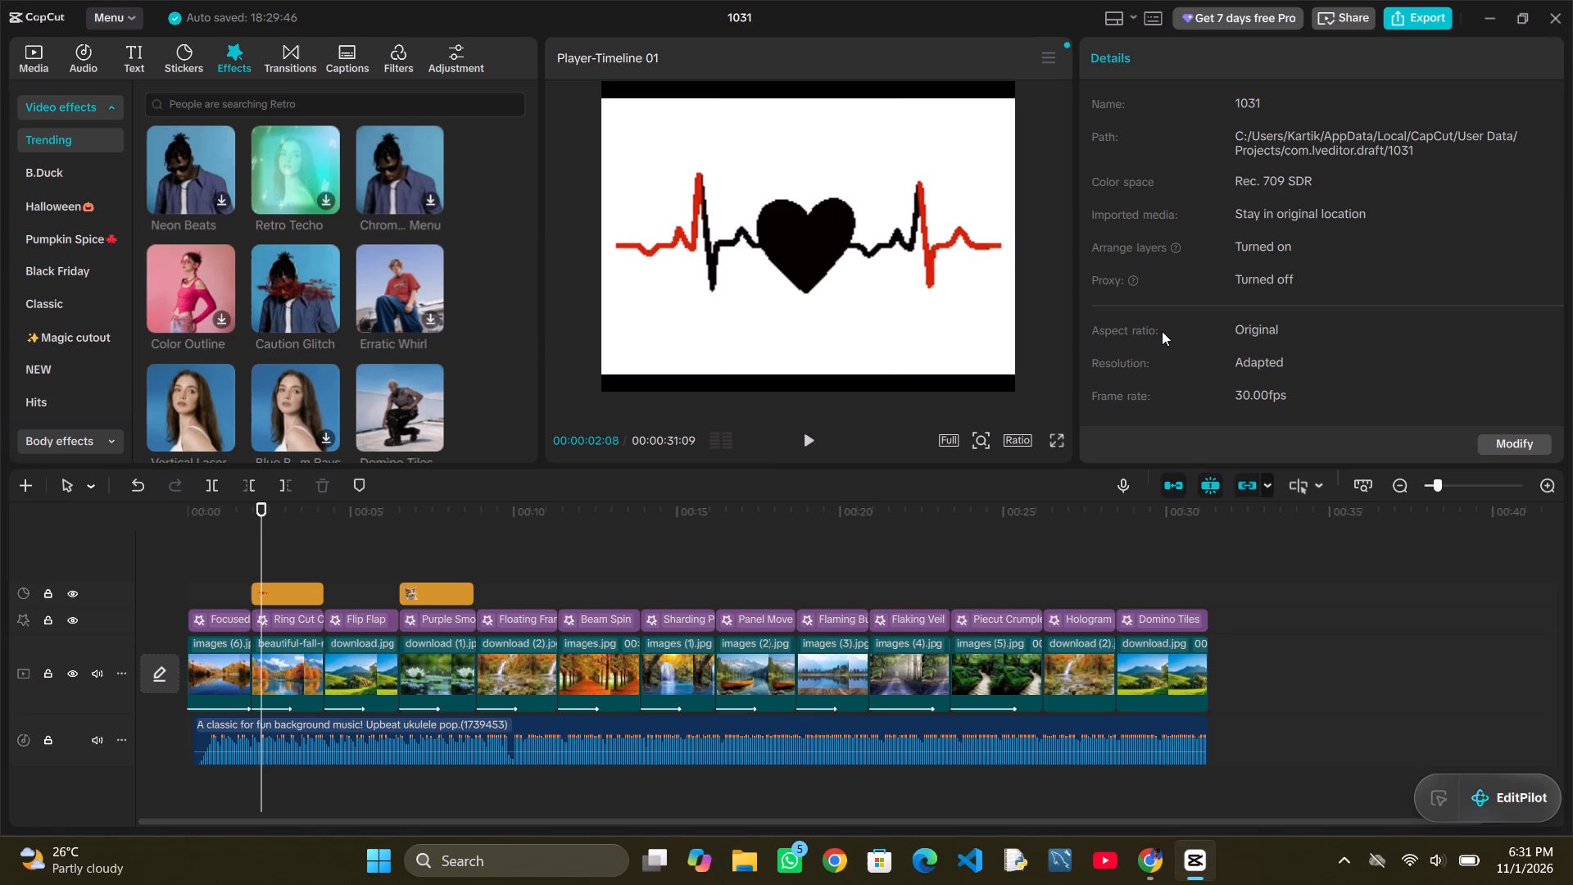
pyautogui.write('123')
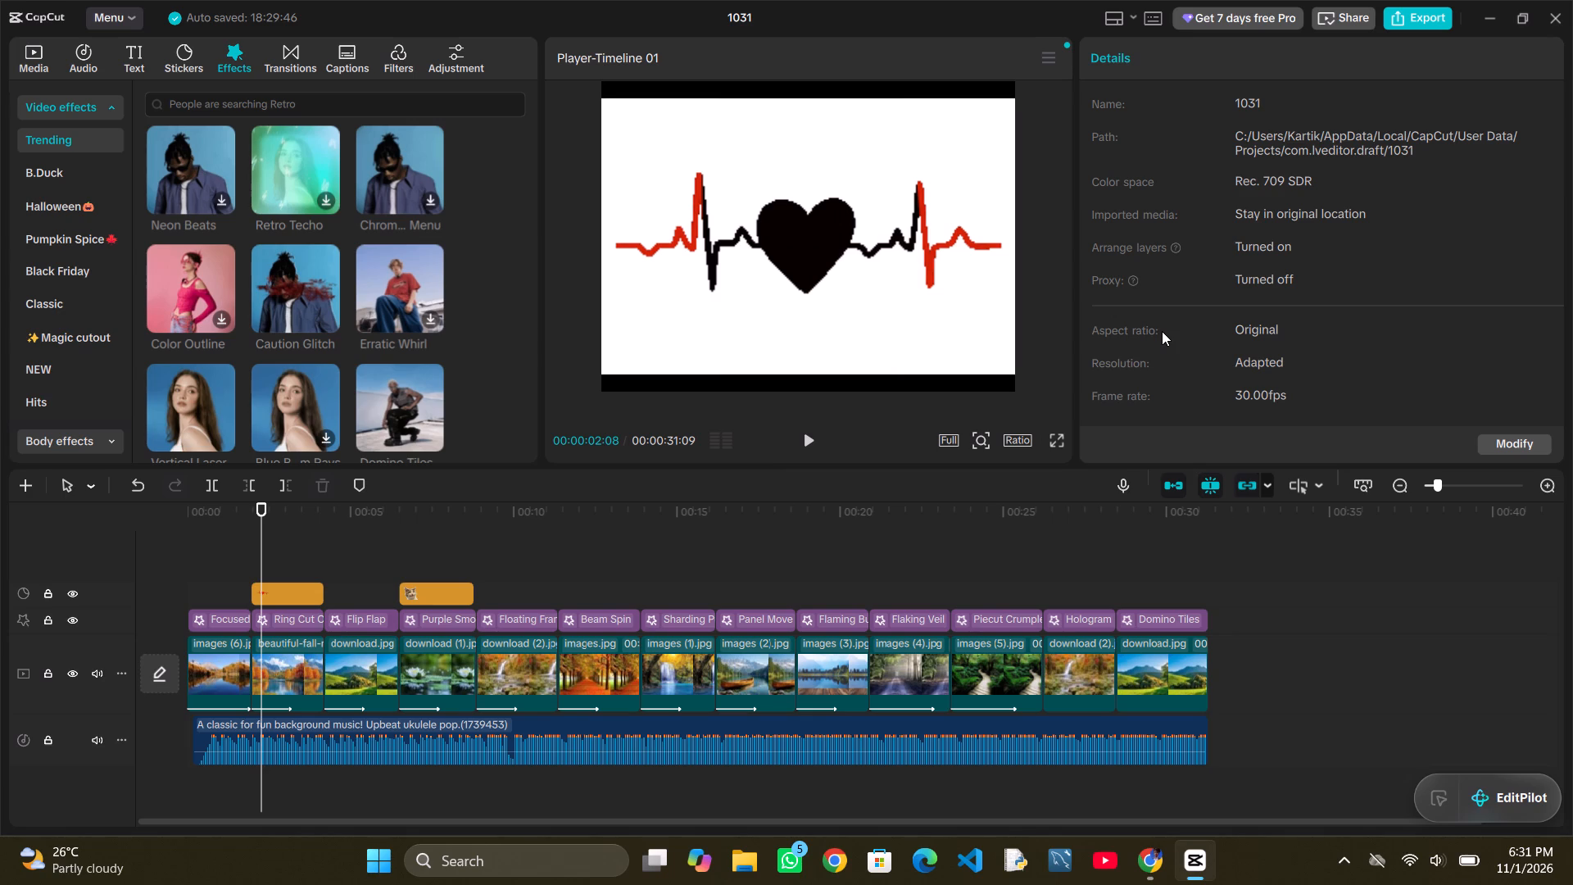
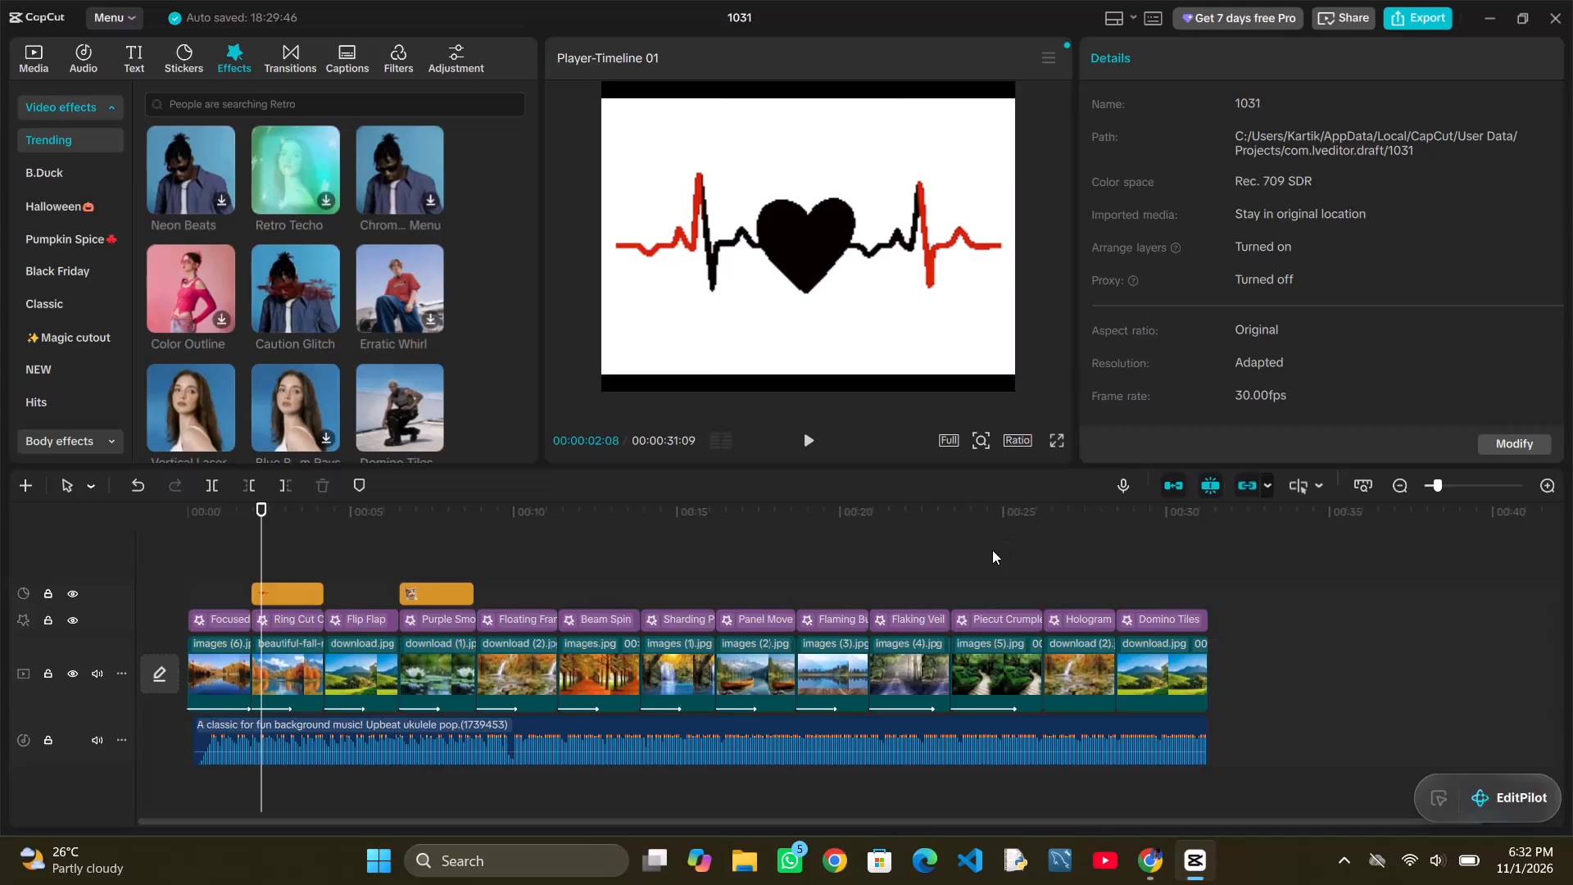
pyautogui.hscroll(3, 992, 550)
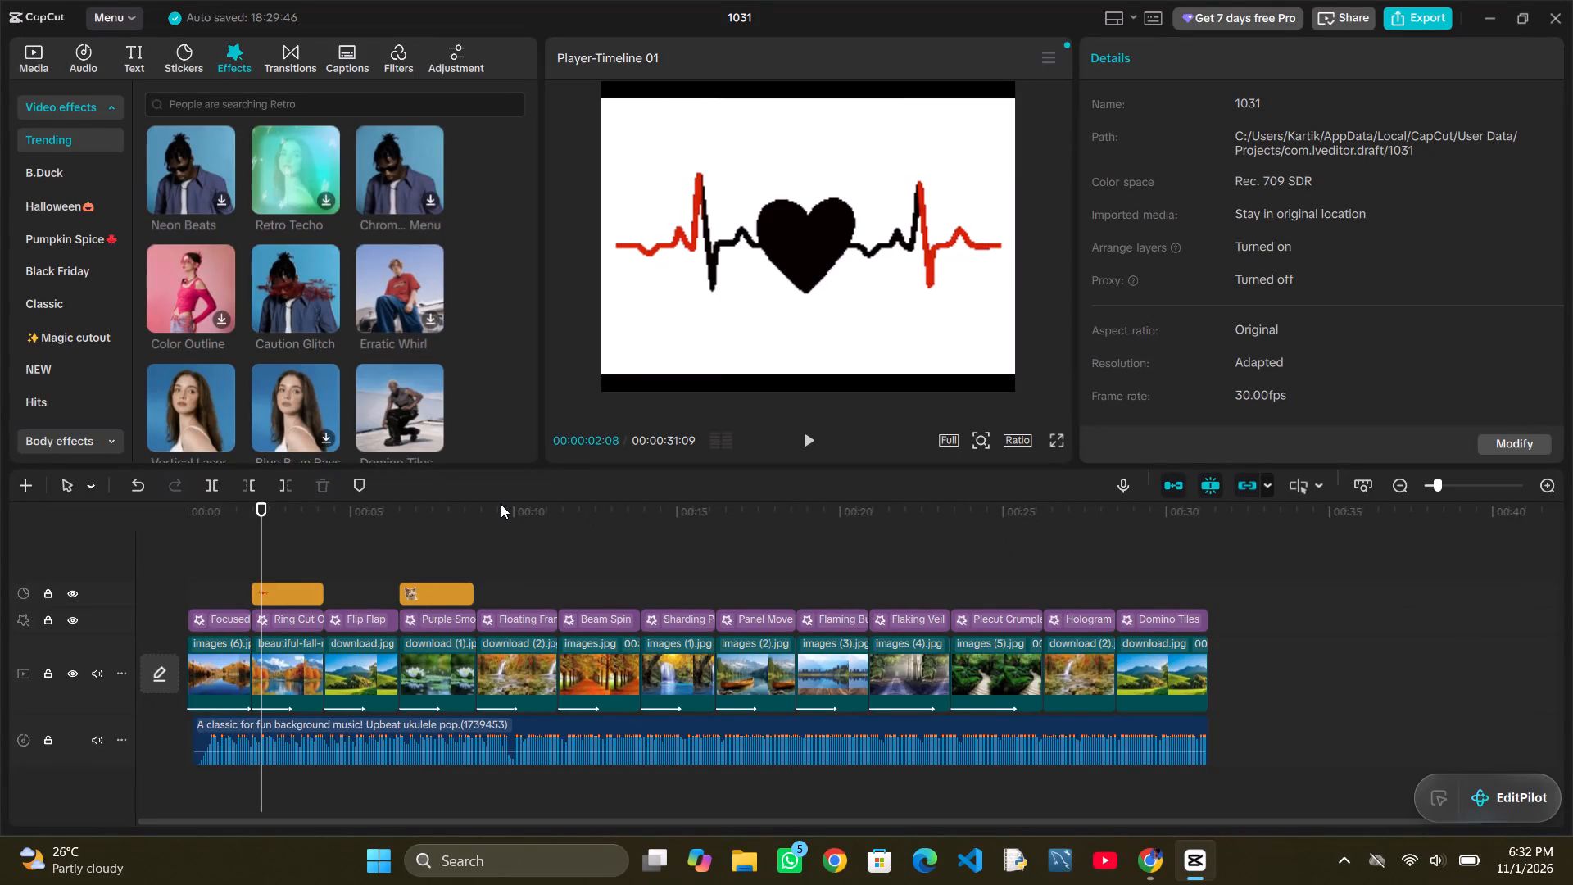
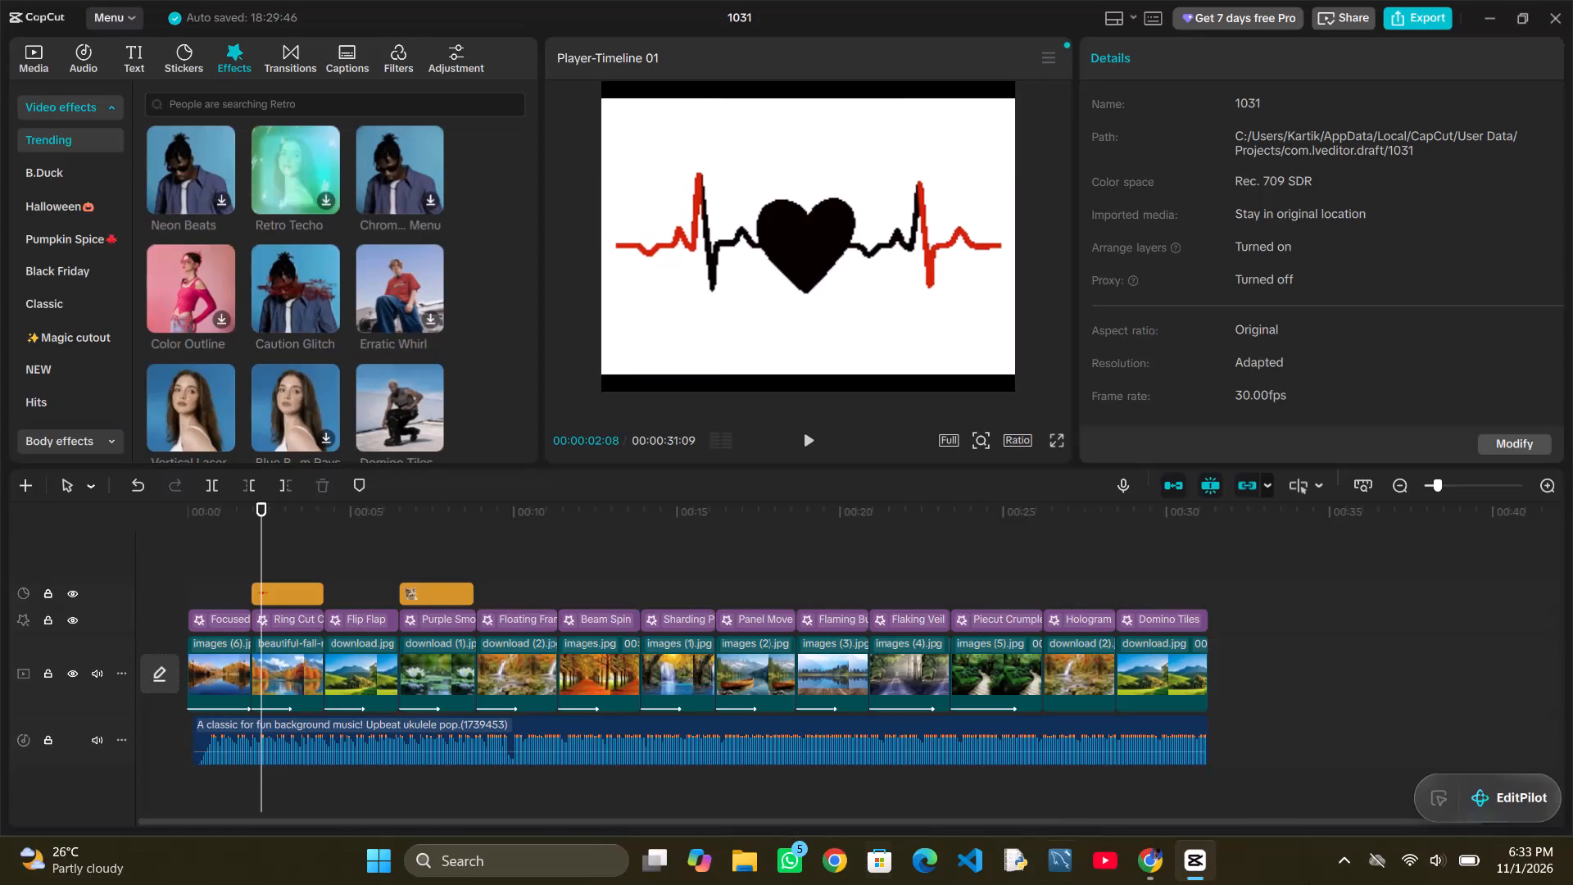
# Show the hidden background app icons in the Windows system tray.
pyautogui.click(1348, 858)
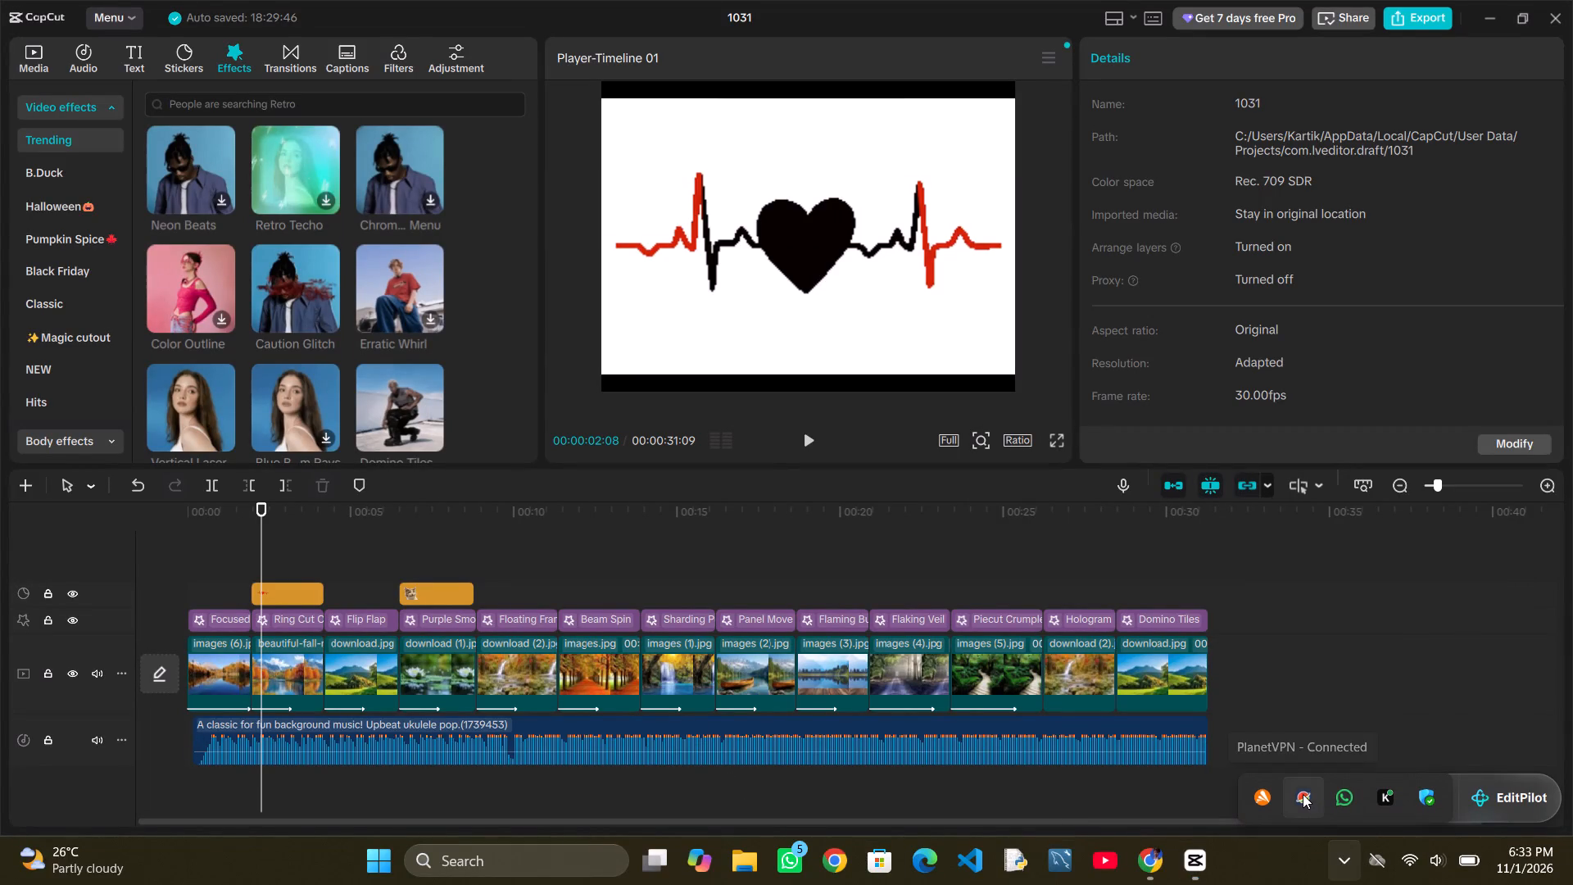
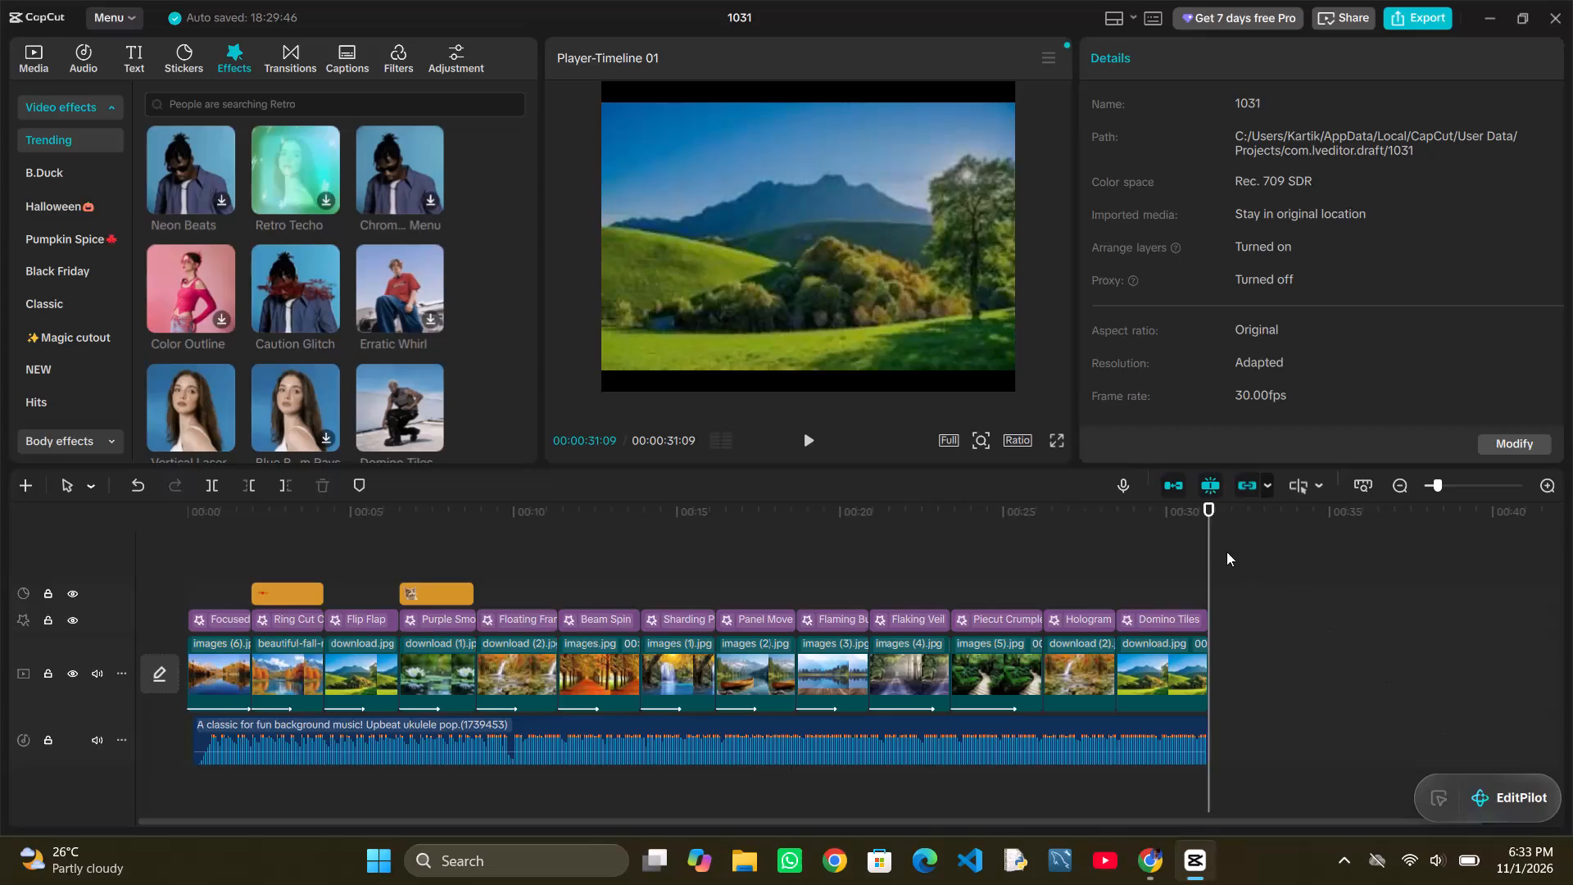
# Scrub the playhead back and forth through the slideshow's closing clips to review the Hologram and Domino Tiles effects, finishing at the timeline's end.
pyautogui.moveTo(1207, 524); pyautogui.dragTo(1125, 533)
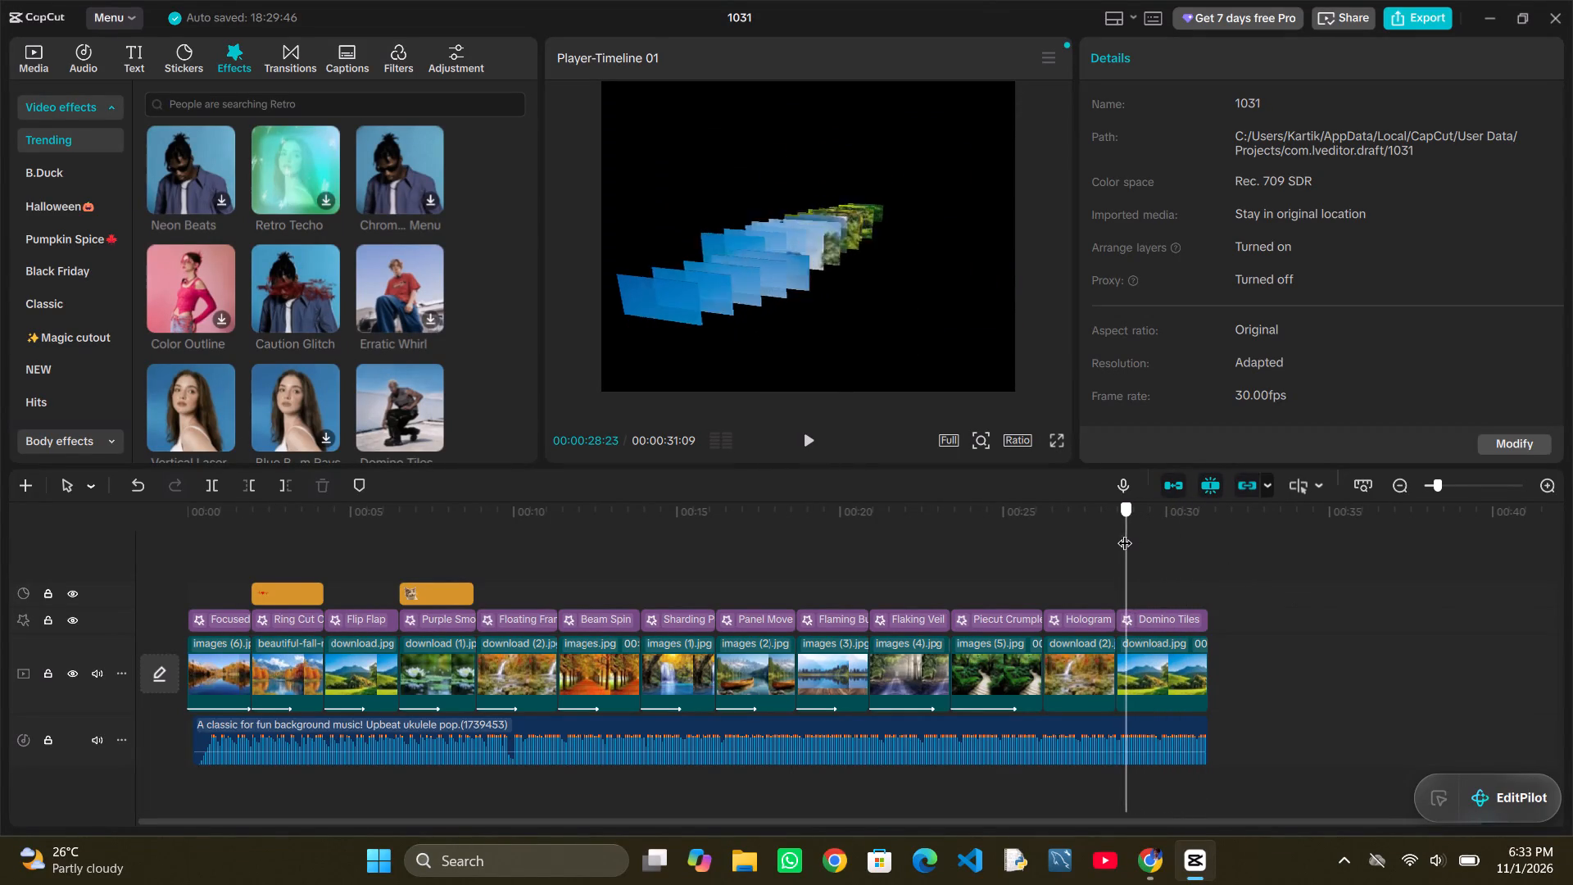
pyautogui.moveTo(1125, 533); pyautogui.dragTo(1140, 530)
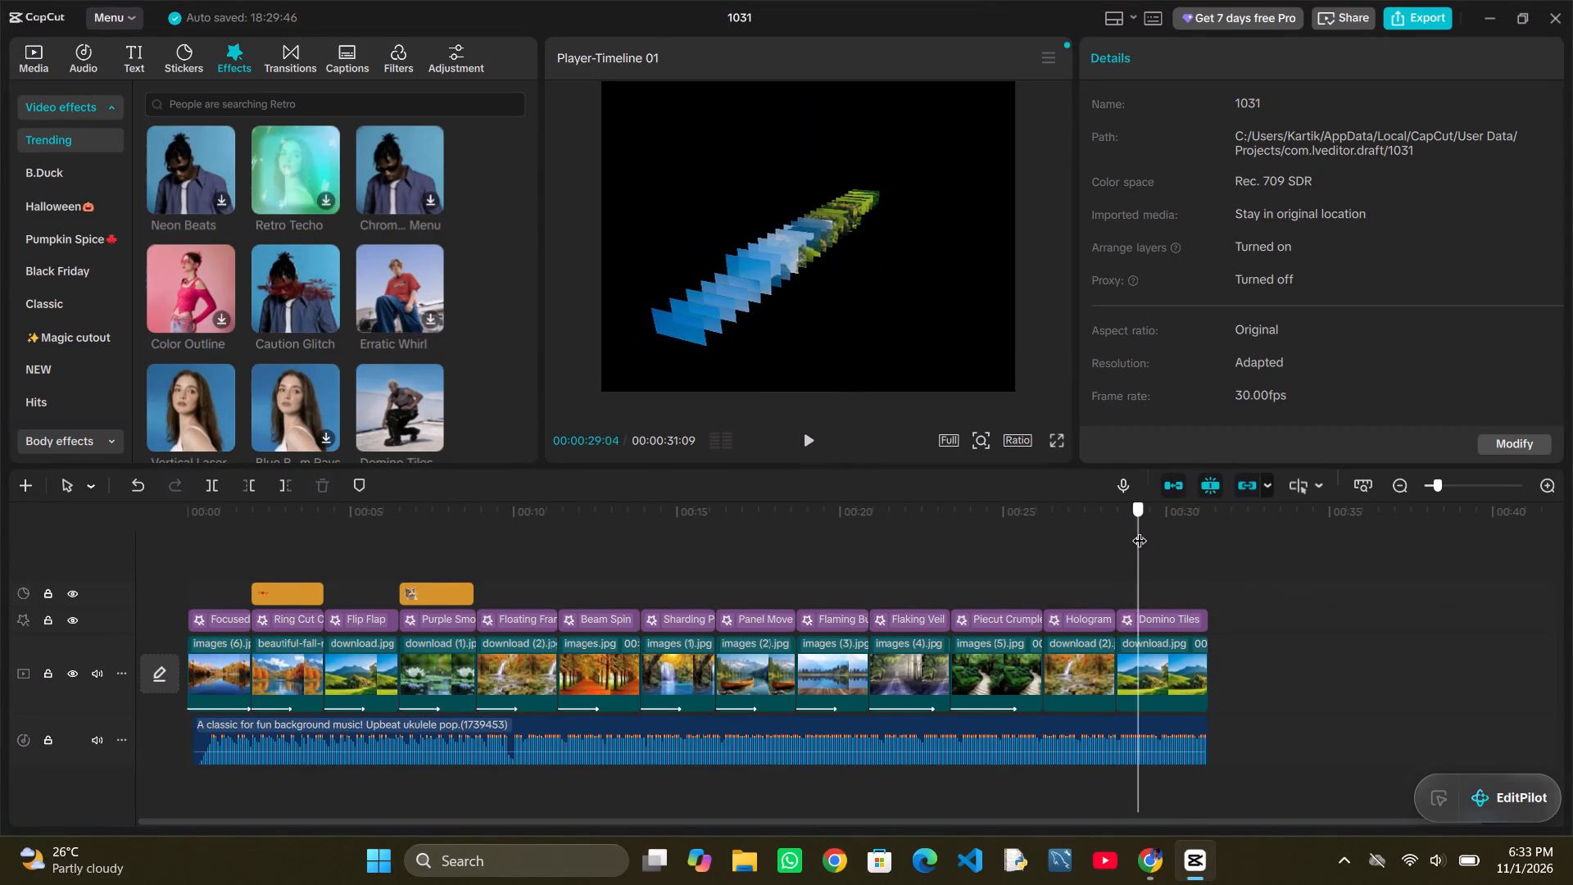
pyautogui.moveTo(1140, 530); pyautogui.dragTo(1132, 561)
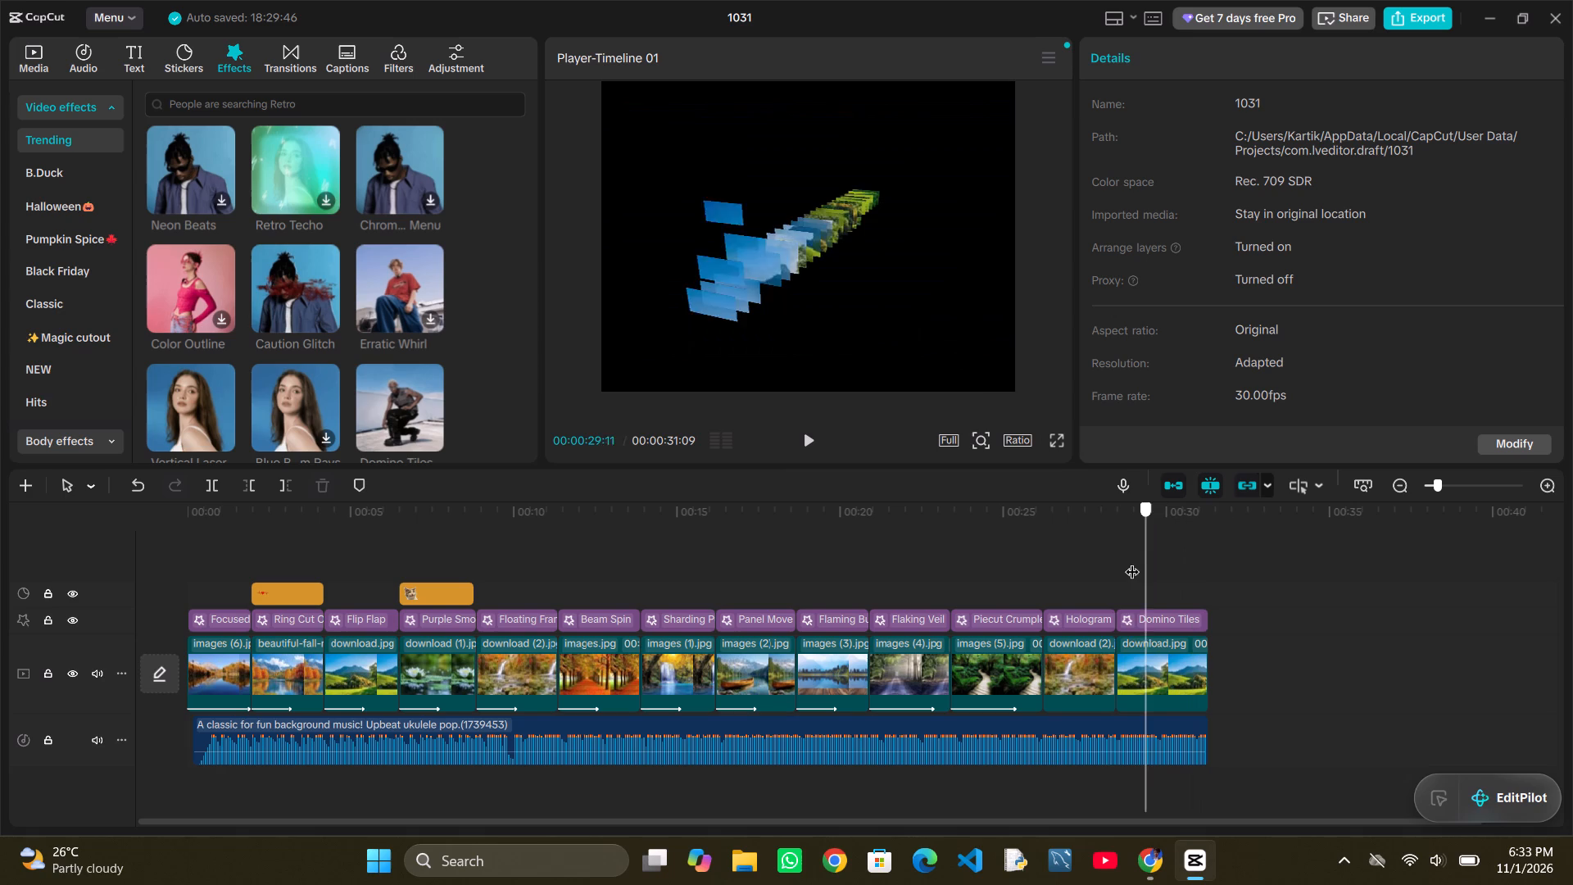
pyautogui.moveTo(1132, 561); pyautogui.dragTo(1038, 573)
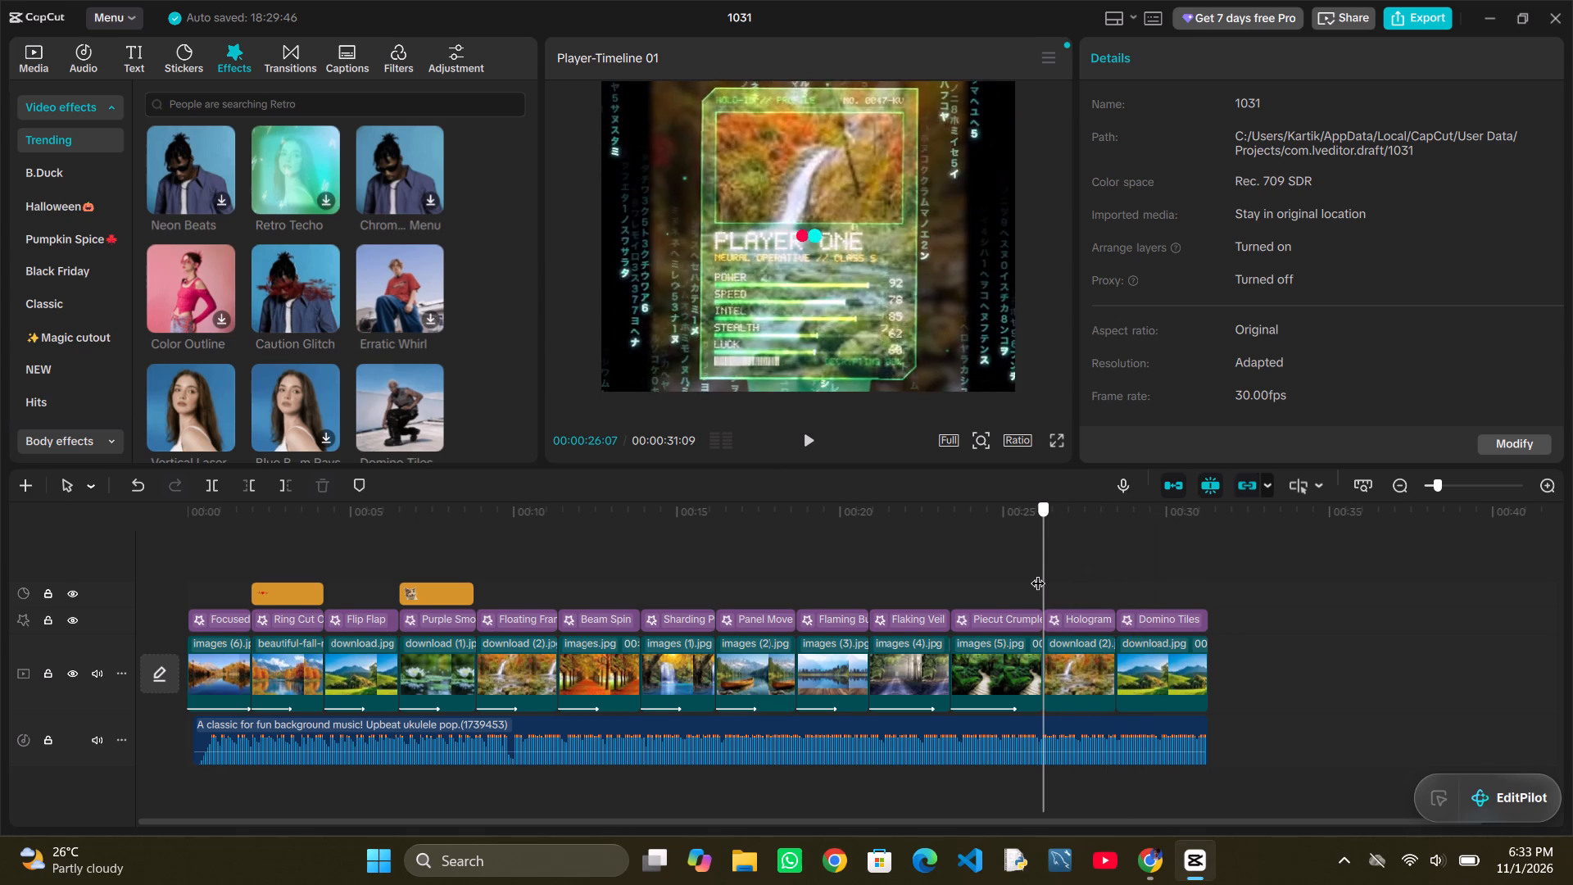
pyautogui.moveTo(1038, 573); pyautogui.dragTo(1067, 570)
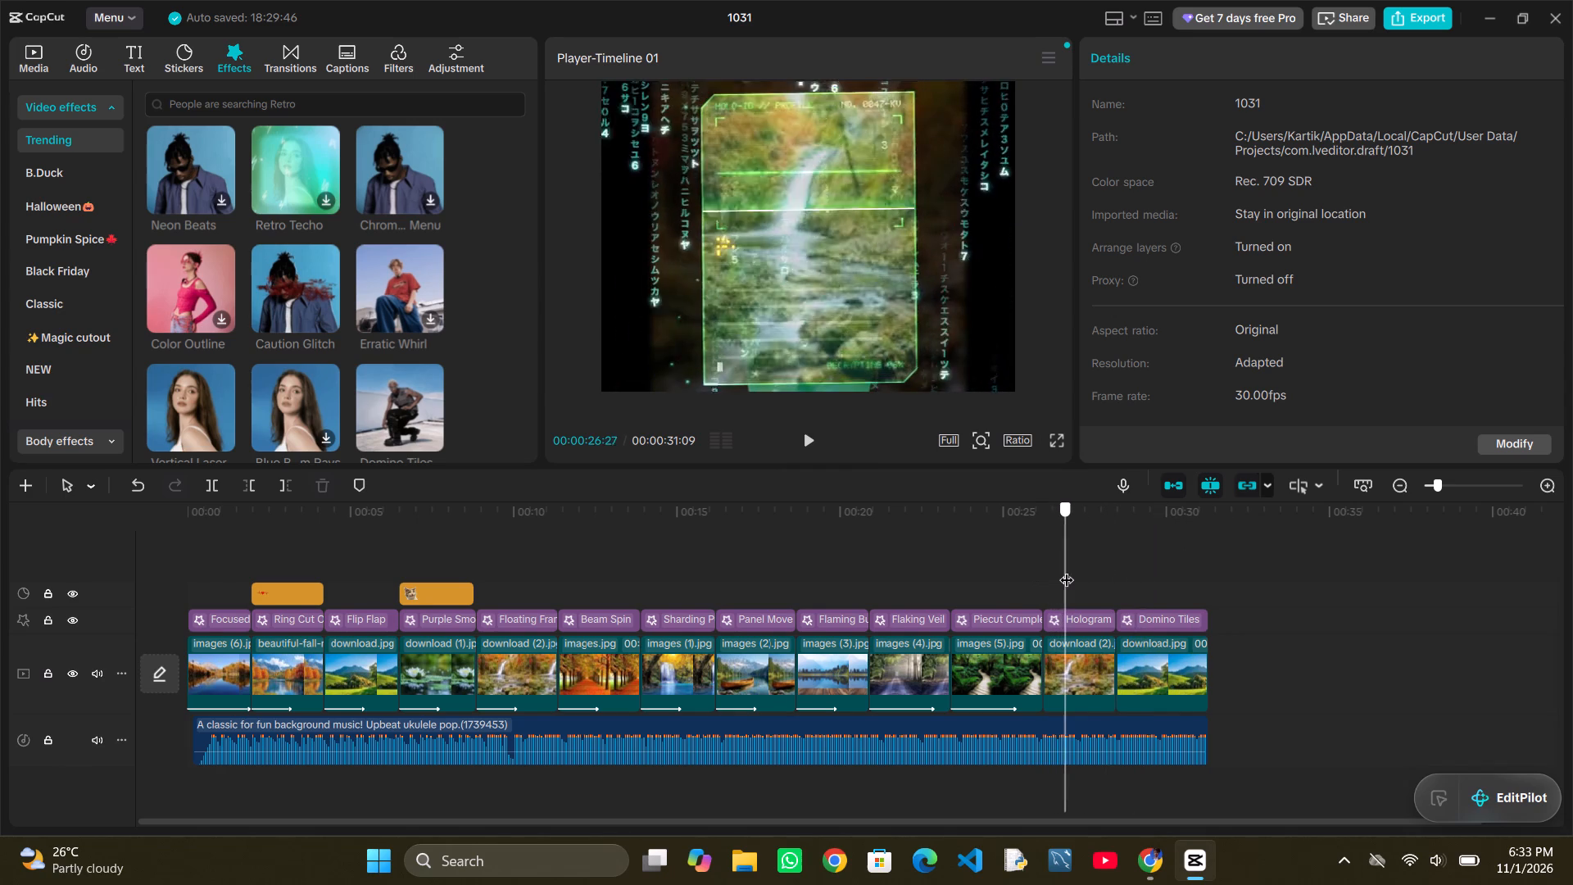
pyautogui.moveTo(1067, 570); pyautogui.dragTo(1133, 575)
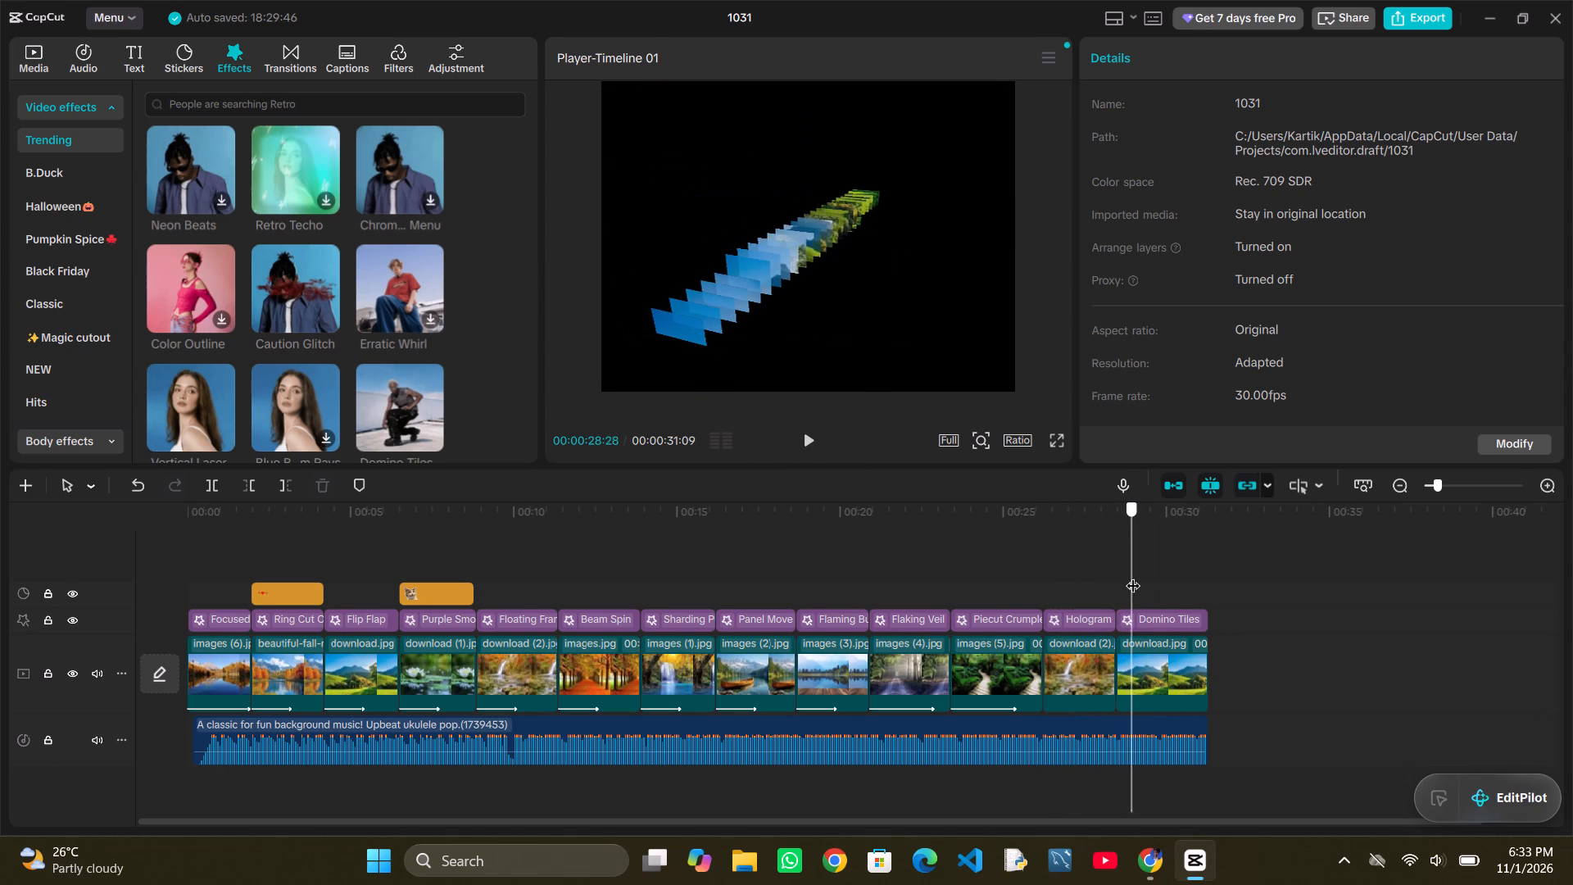
pyautogui.moveTo(1133, 575); pyautogui.dragTo(1282, 601)
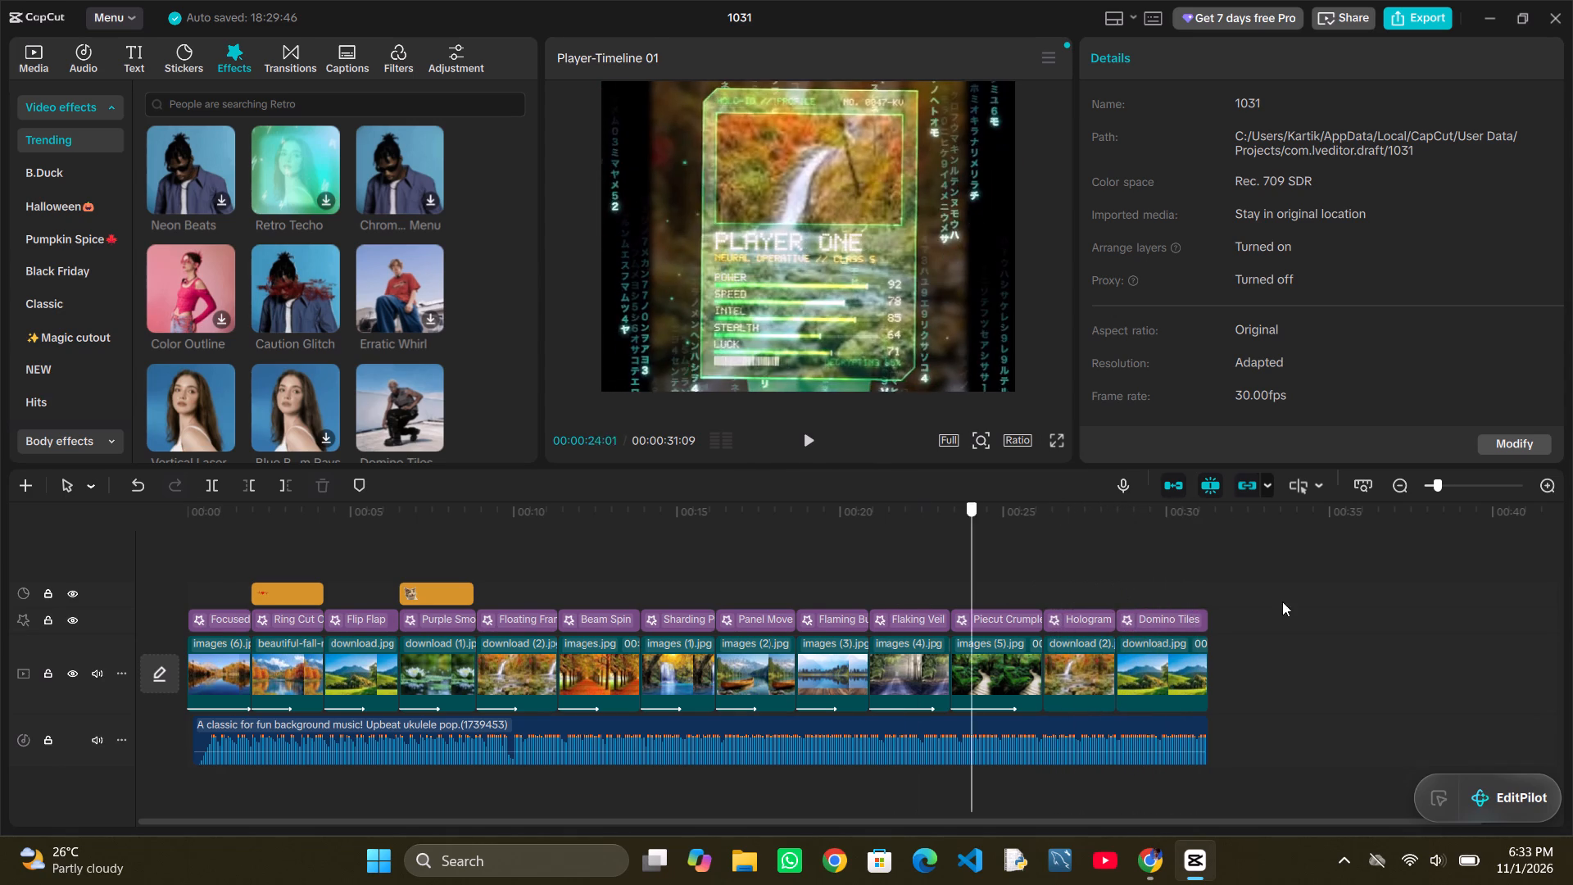
pyautogui.moveTo(1282, 601); pyautogui.dragTo(1530, 560)
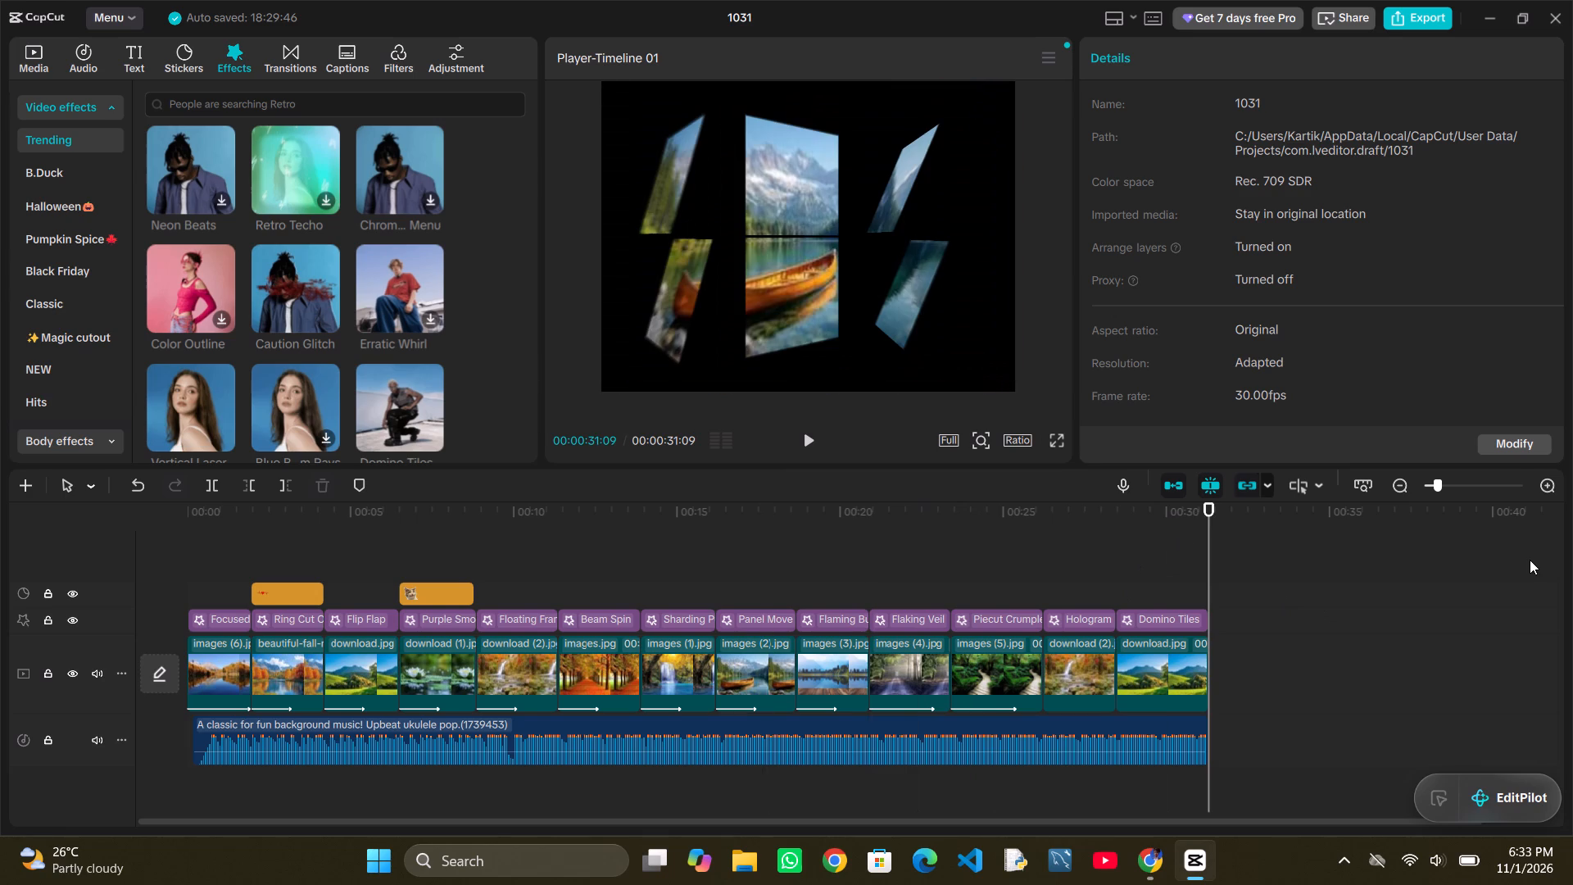
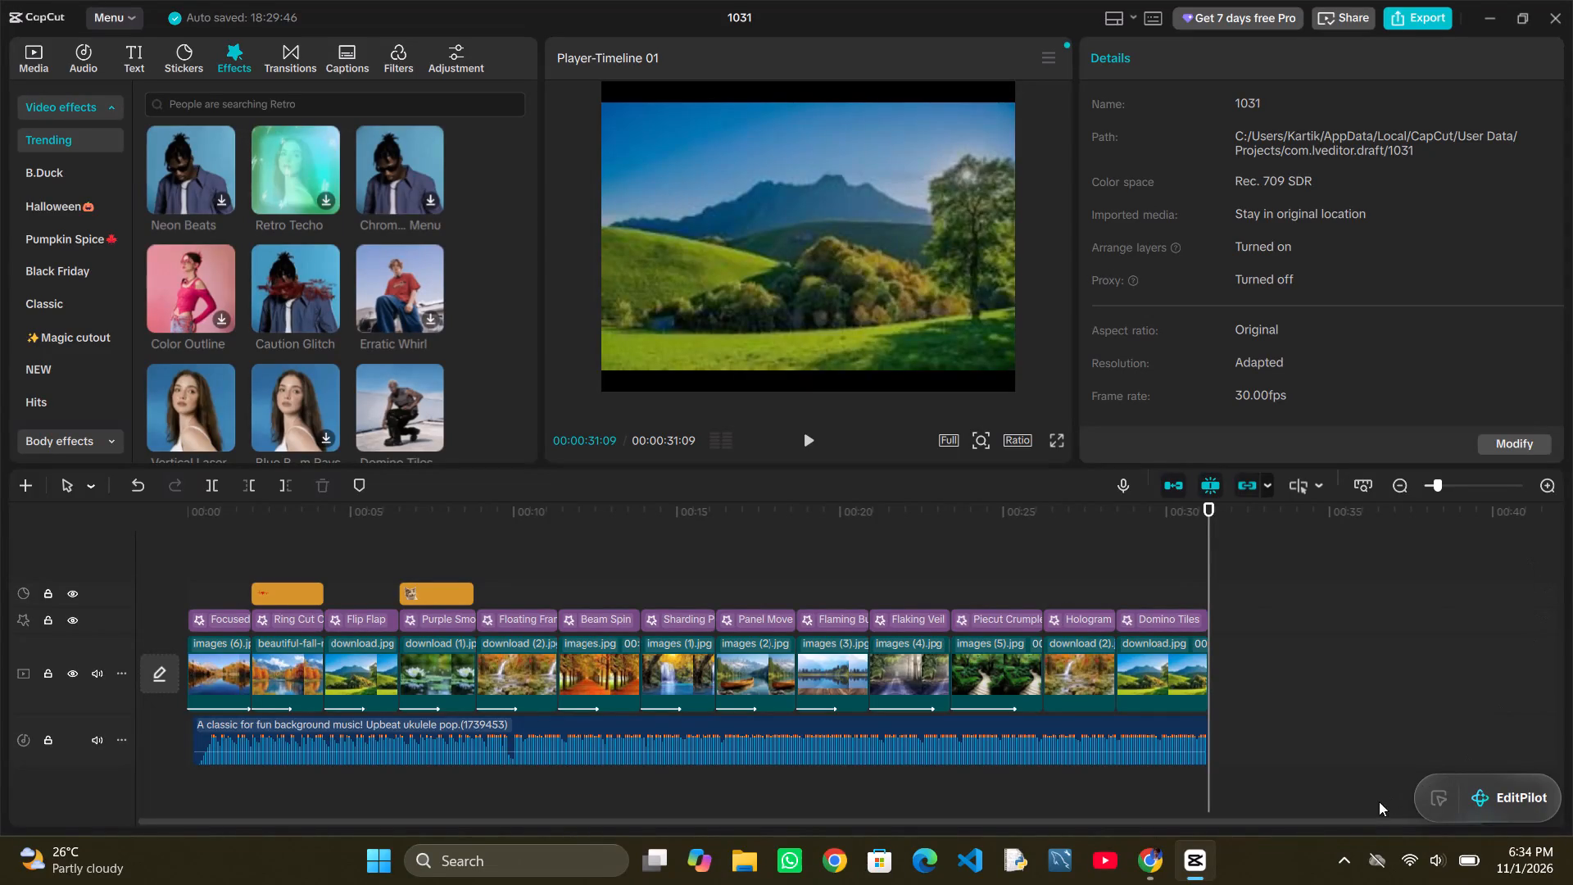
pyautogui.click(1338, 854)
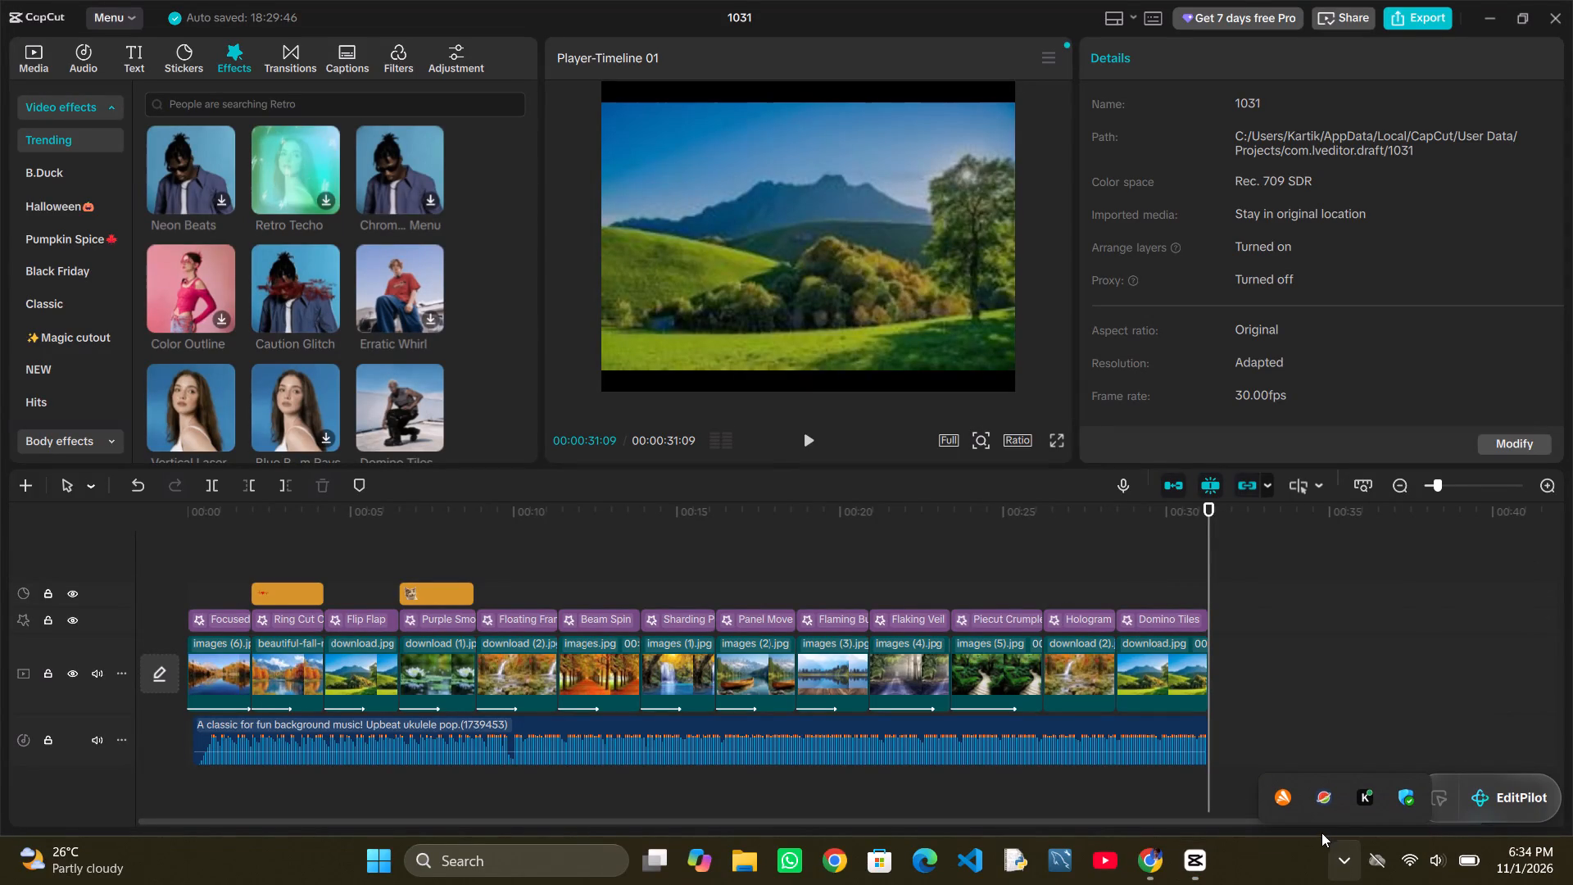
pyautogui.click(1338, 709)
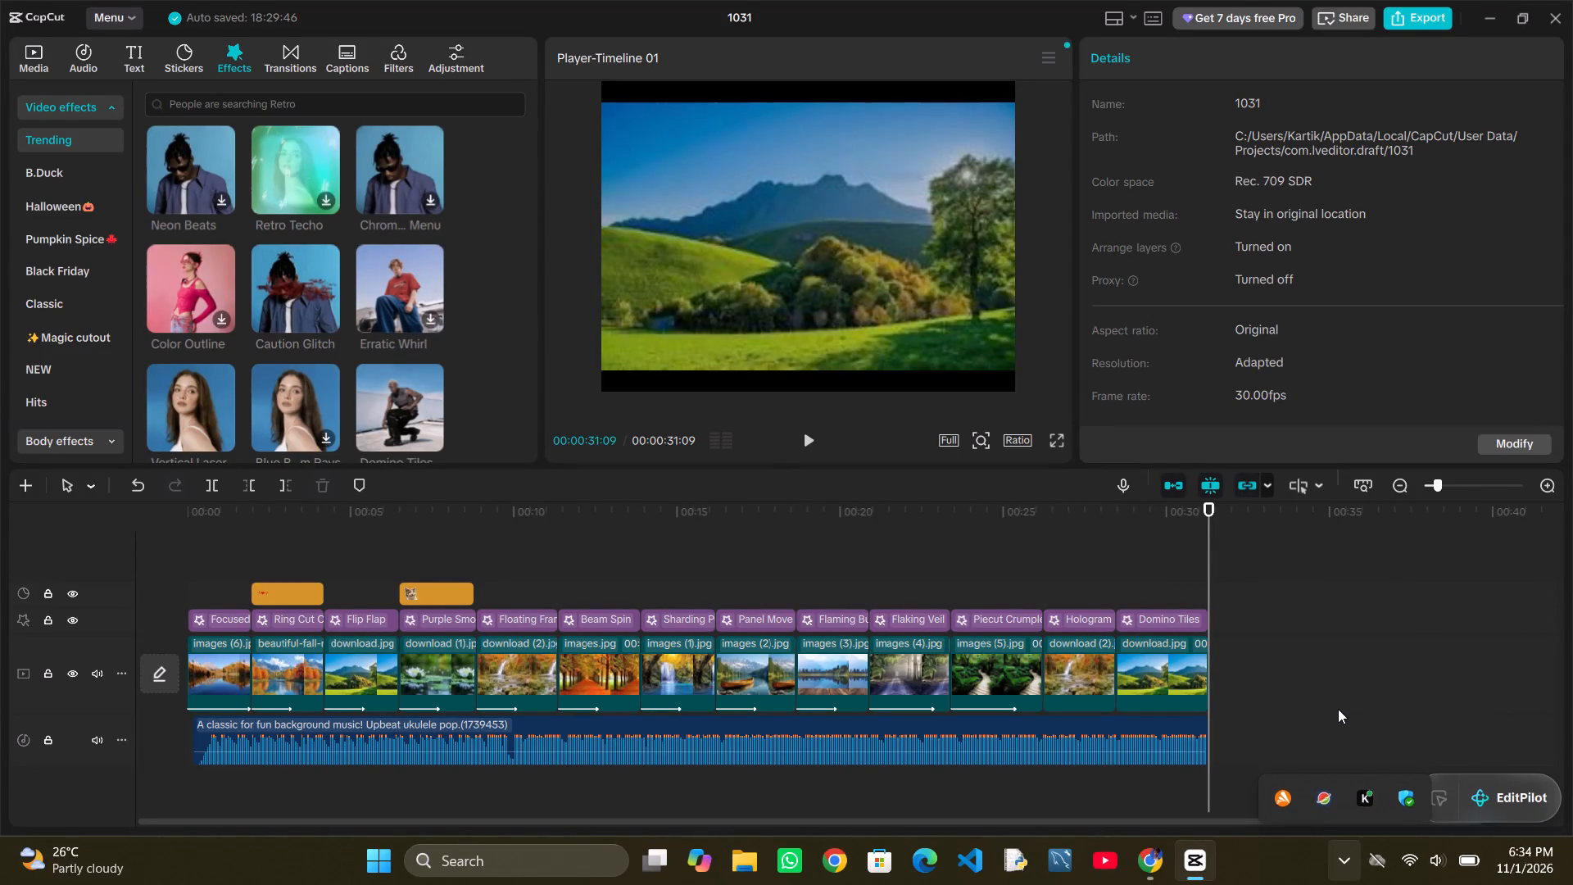
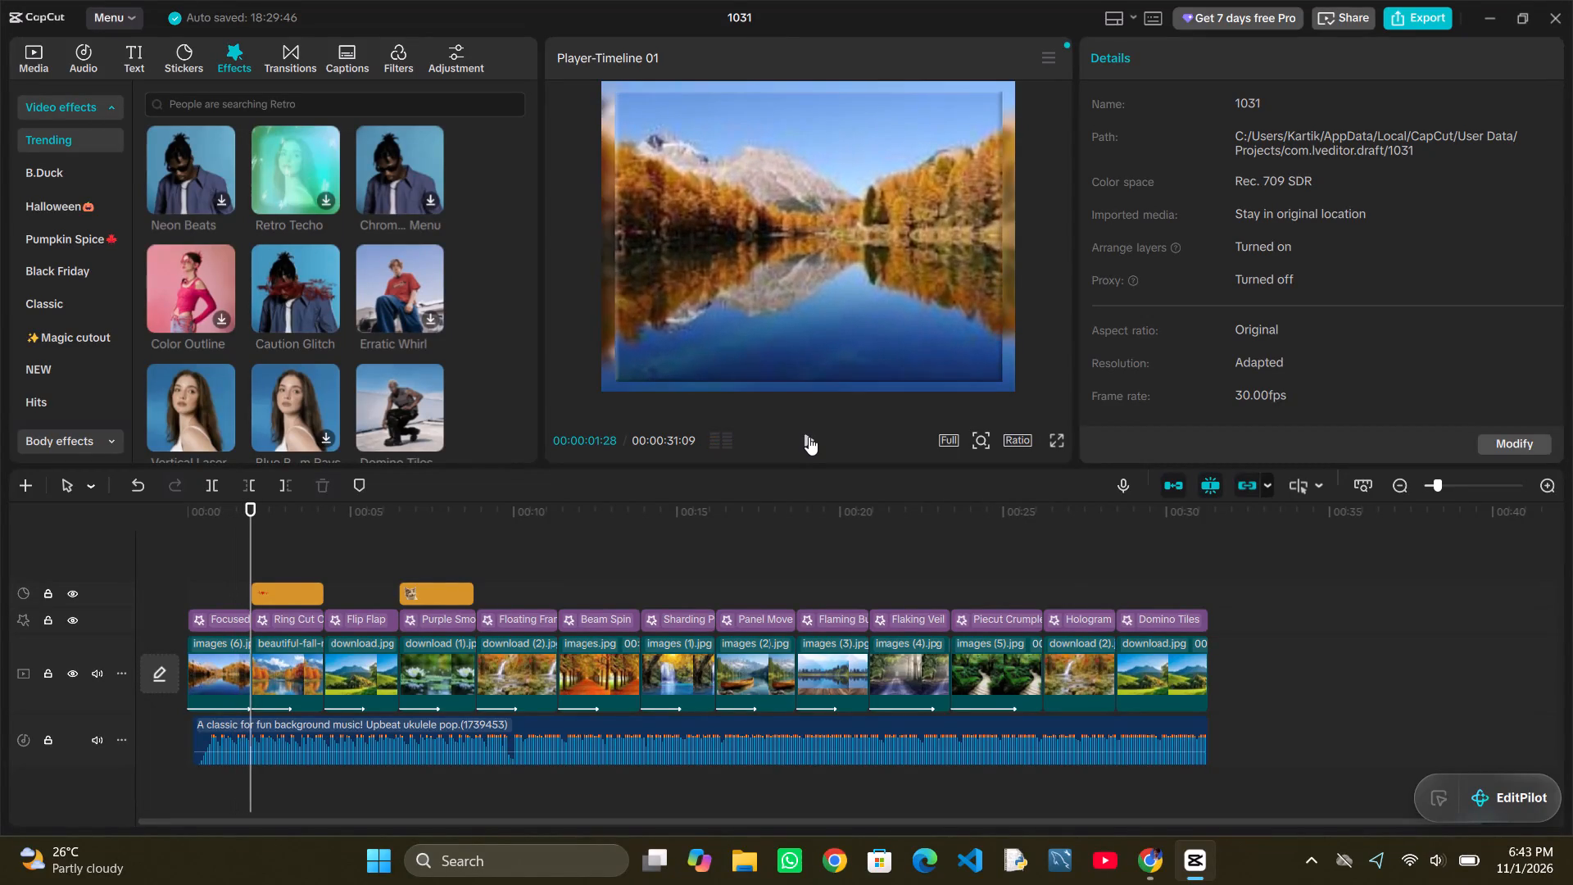
# Play the slideshow from 00:00:01:28 and check the photo clips with their effects and the cat sticker.
pyautogui.press('space')
pyautogui.press('space')
pyautogui.press('space')
pyautogui.write('KCKC CXCX OKL KLVL L OKDMK KKV')
pyautogui.press('space')
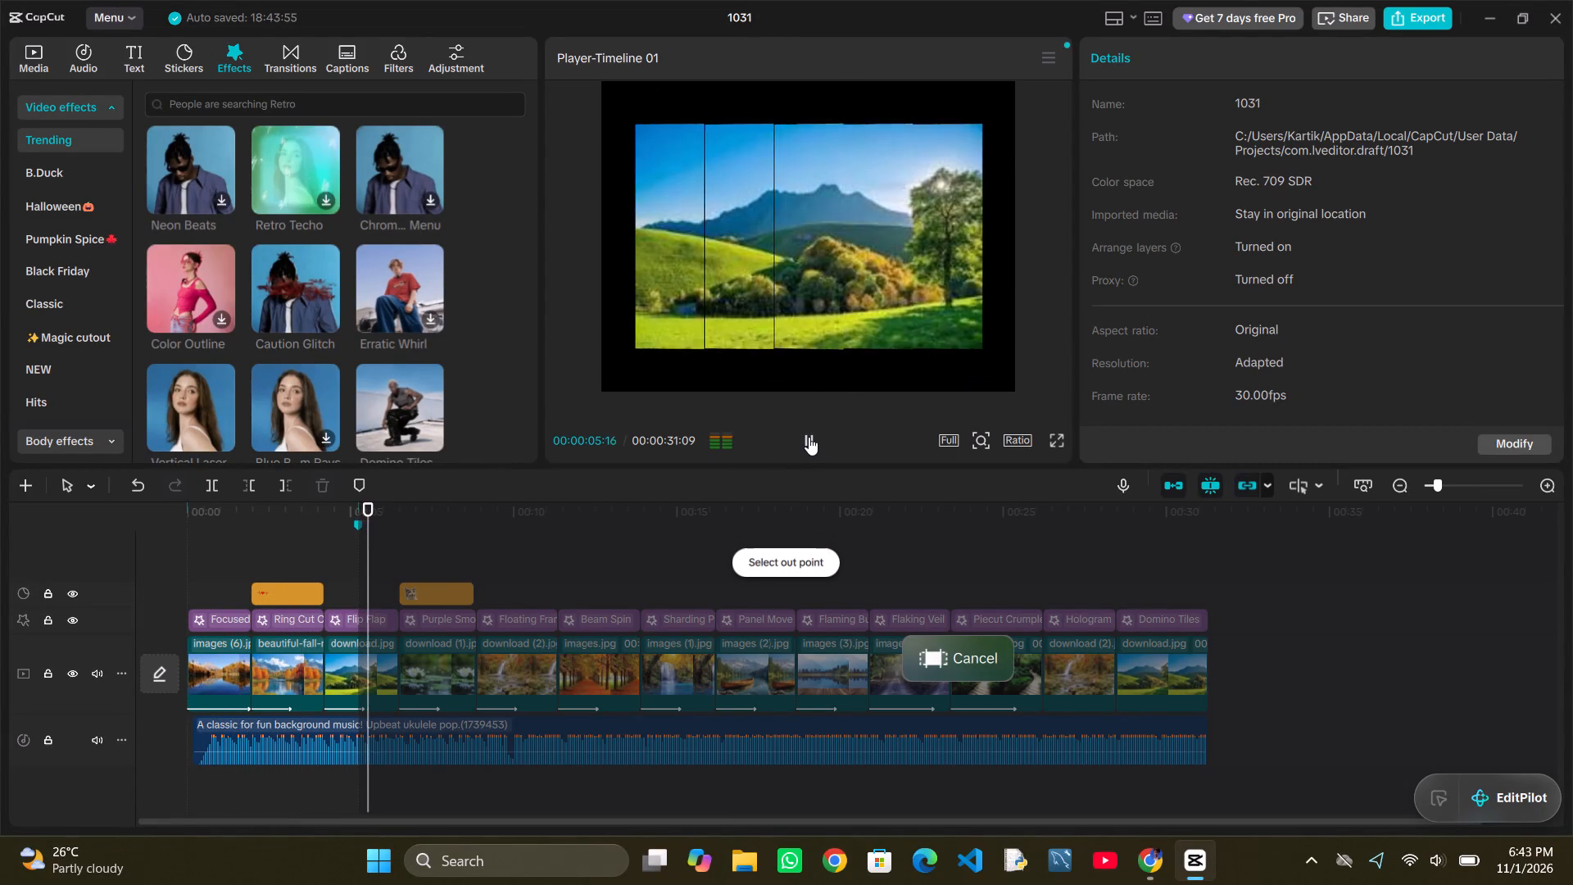
pyautogui.write('D KDF OF O FD')
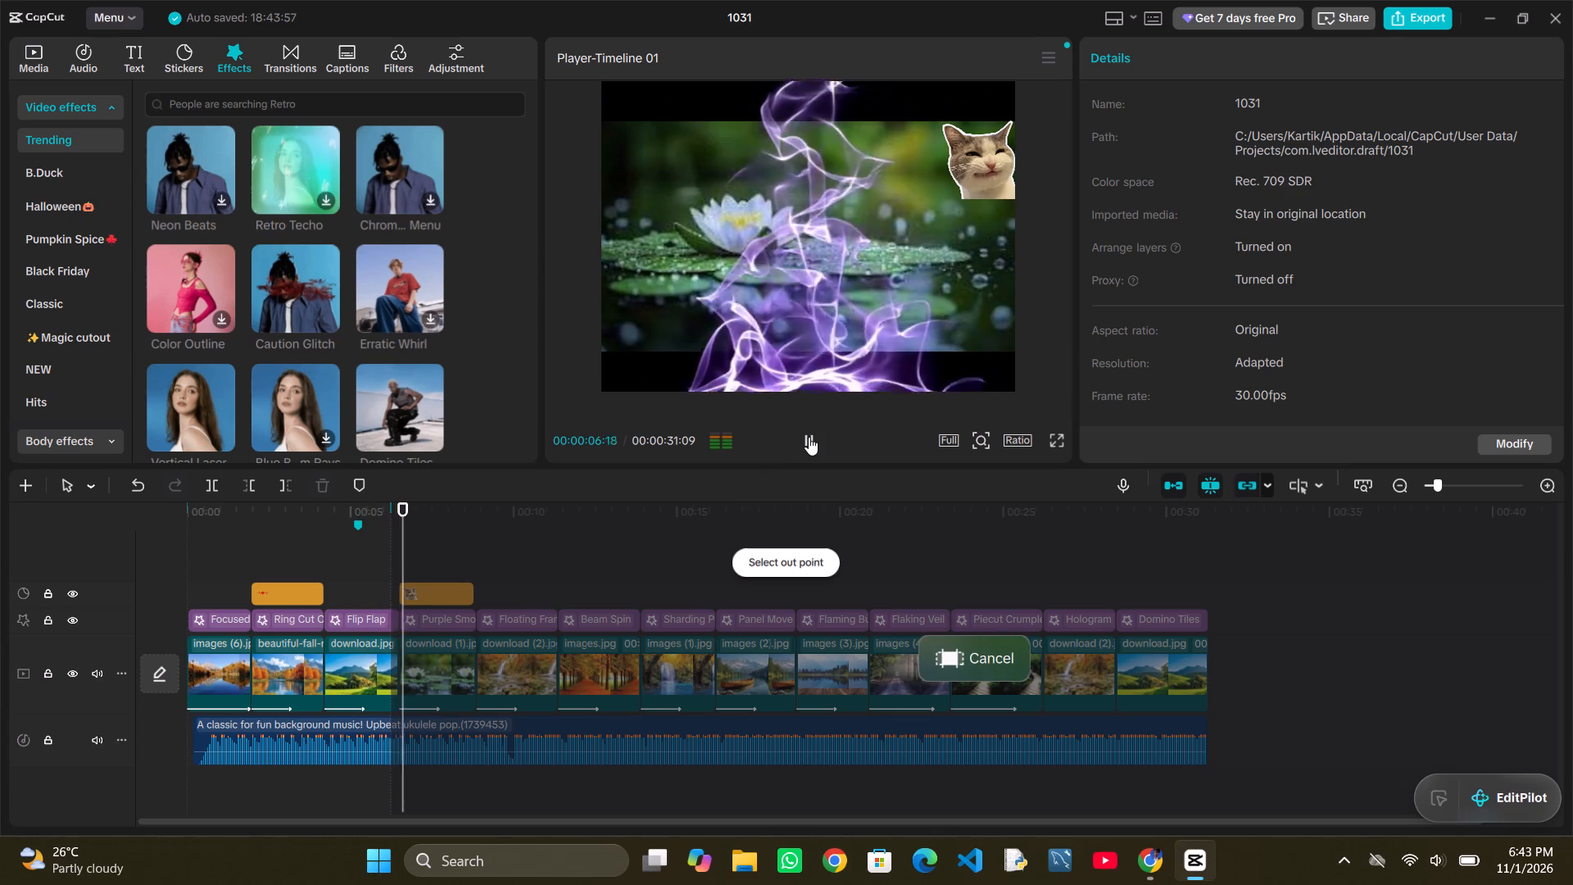
pyautogui.press('space')
pyautogui.press('space')
pyautogui.press('space')
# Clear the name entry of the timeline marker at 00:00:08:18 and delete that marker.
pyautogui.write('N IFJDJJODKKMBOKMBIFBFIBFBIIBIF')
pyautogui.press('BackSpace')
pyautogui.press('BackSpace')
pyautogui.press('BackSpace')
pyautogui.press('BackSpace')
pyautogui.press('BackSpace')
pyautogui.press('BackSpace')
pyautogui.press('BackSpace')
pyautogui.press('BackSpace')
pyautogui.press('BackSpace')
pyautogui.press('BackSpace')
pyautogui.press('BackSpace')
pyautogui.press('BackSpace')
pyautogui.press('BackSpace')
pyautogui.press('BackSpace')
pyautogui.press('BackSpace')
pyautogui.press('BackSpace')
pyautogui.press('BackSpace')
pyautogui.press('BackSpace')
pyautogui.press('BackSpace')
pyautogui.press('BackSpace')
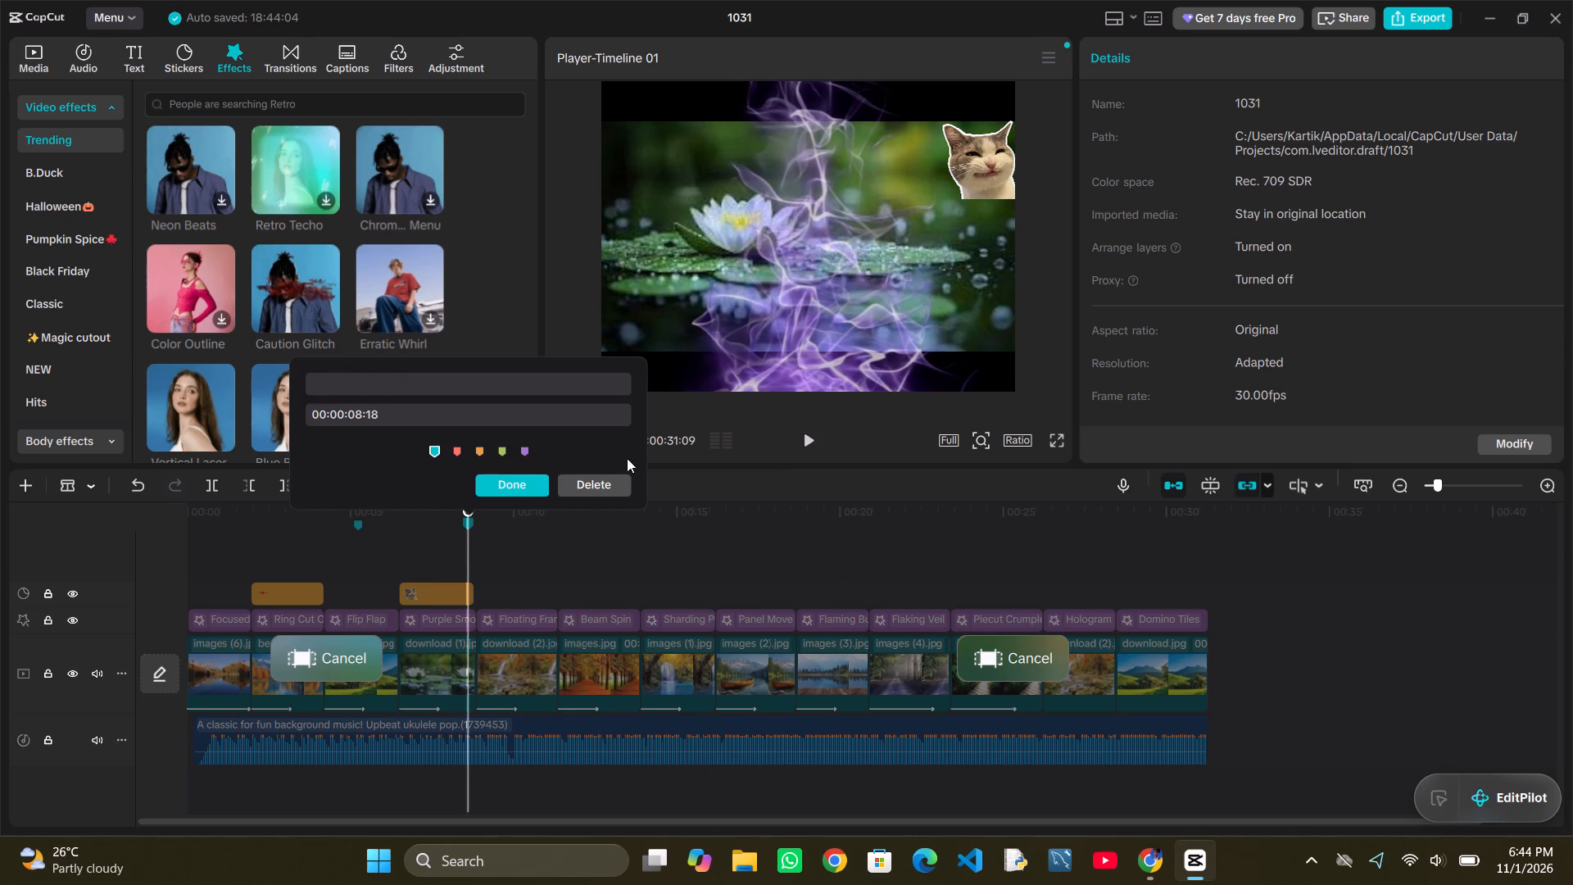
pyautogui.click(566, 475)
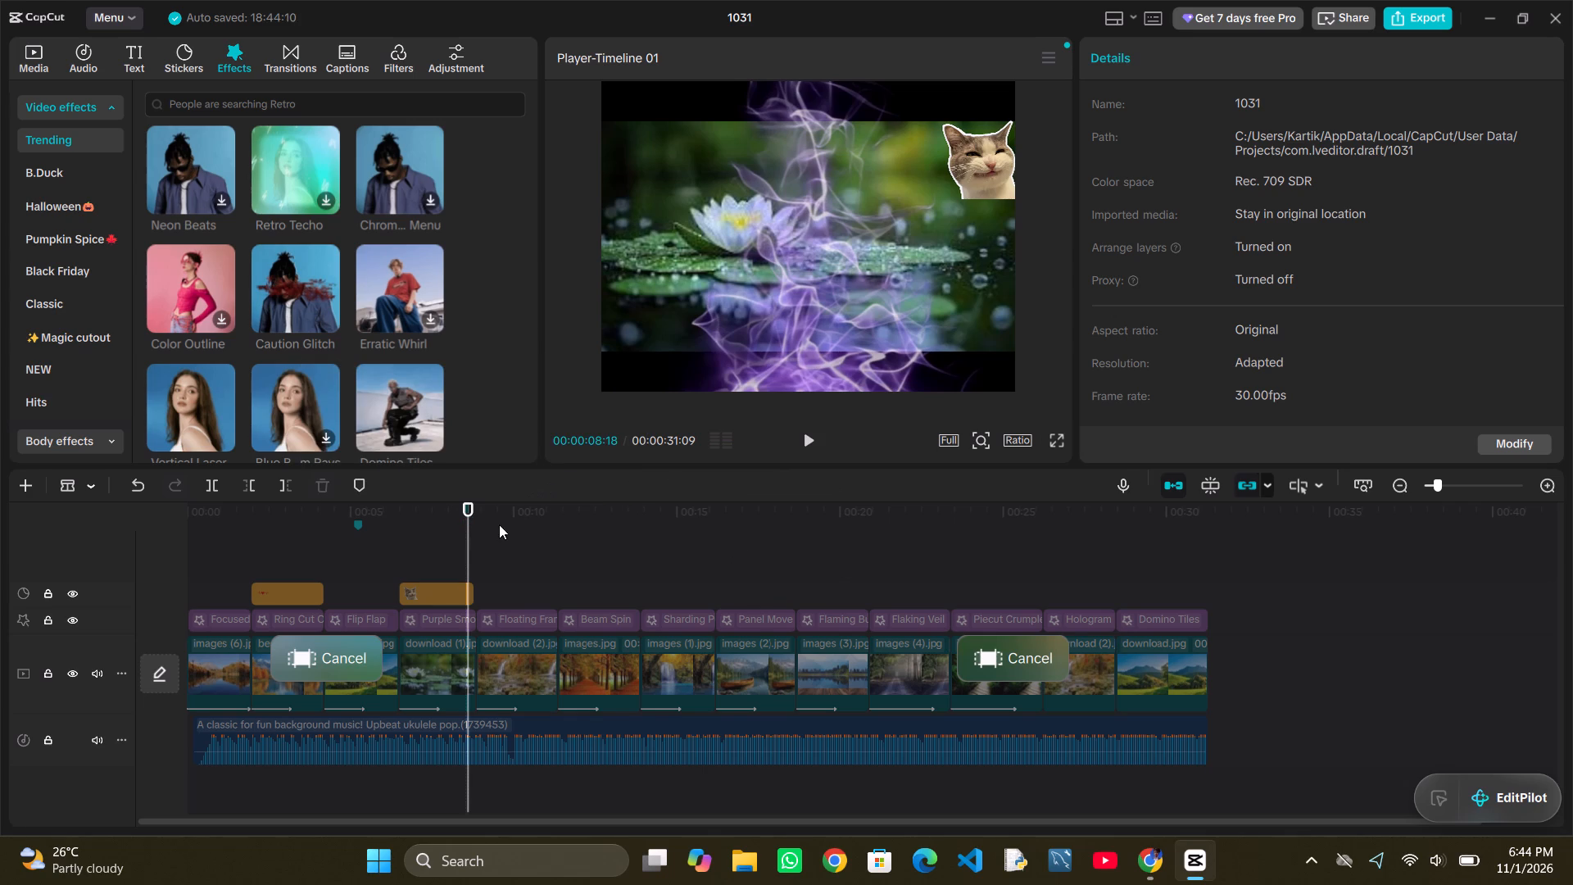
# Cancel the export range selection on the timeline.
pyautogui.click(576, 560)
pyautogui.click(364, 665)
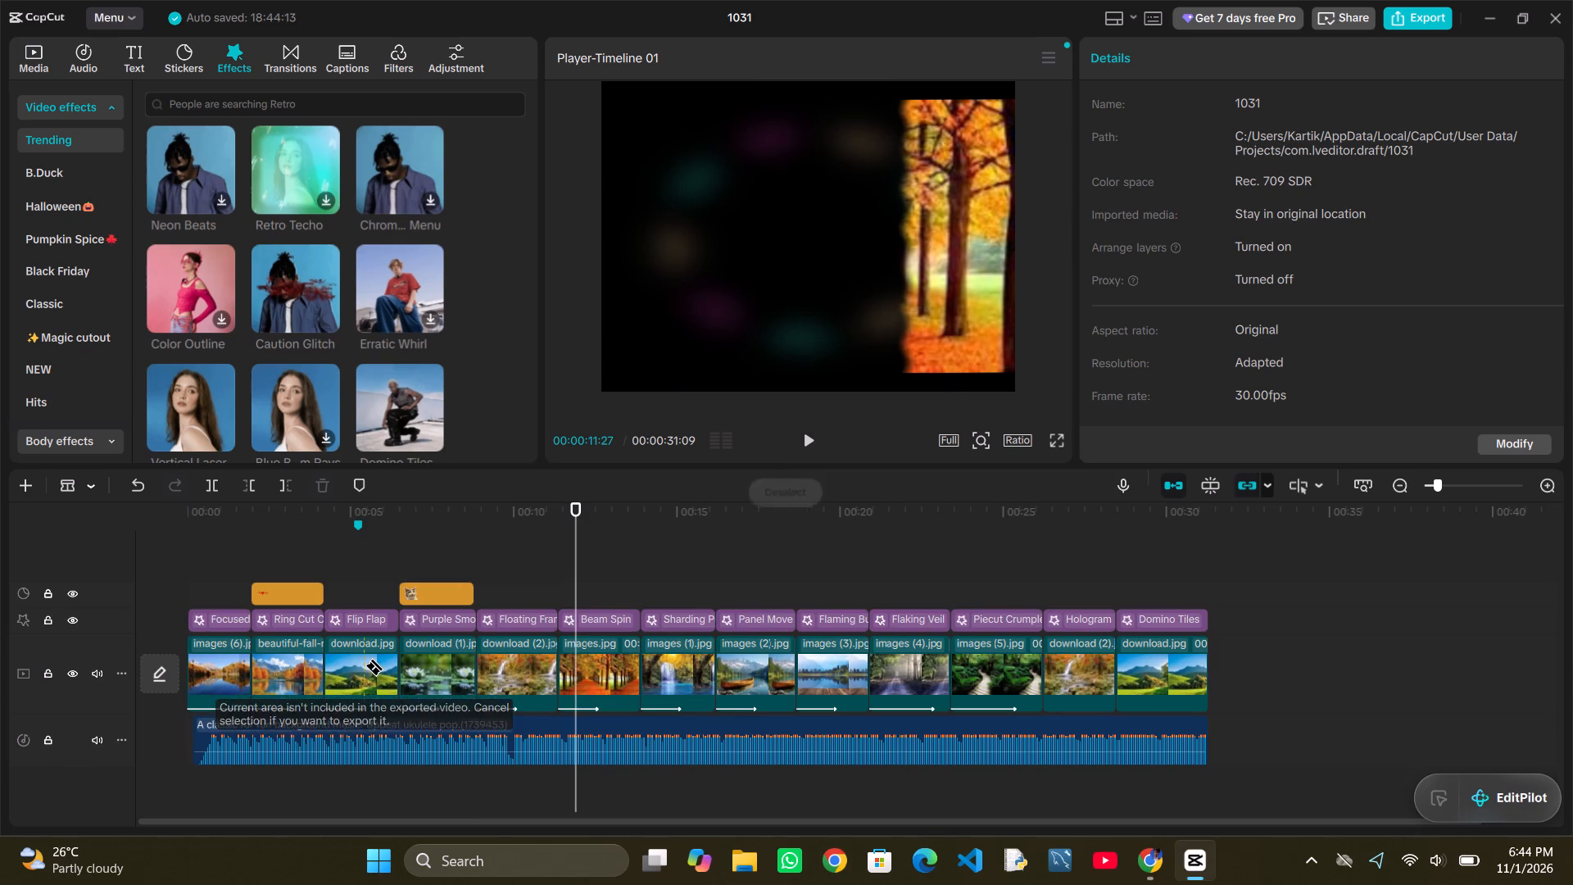
# Play the slideshow from 00:00:14:02 to review the waterfall clip and its effect.
pyautogui.click(646, 578)
pyautogui.click(646, 579)
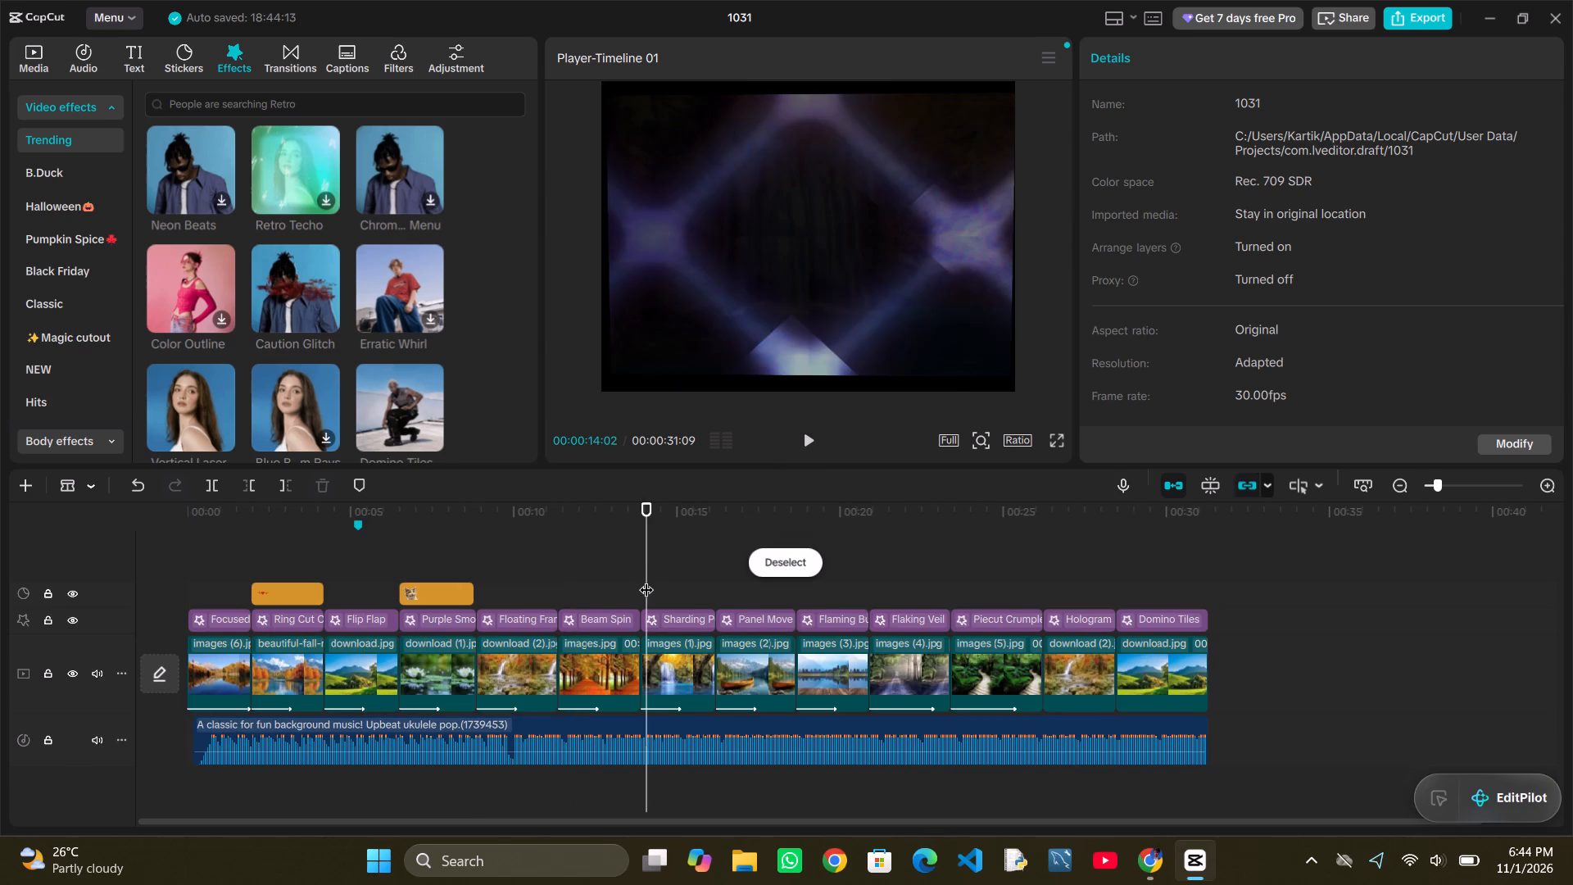
pyautogui.press('space')
pyautogui.press('space')
pyautogui.press('space')
pyautogui.press('space')
pyautogui.press('space')
pyautogui.press('space')
pyautogui.press('space')
pyautogui.press('space')
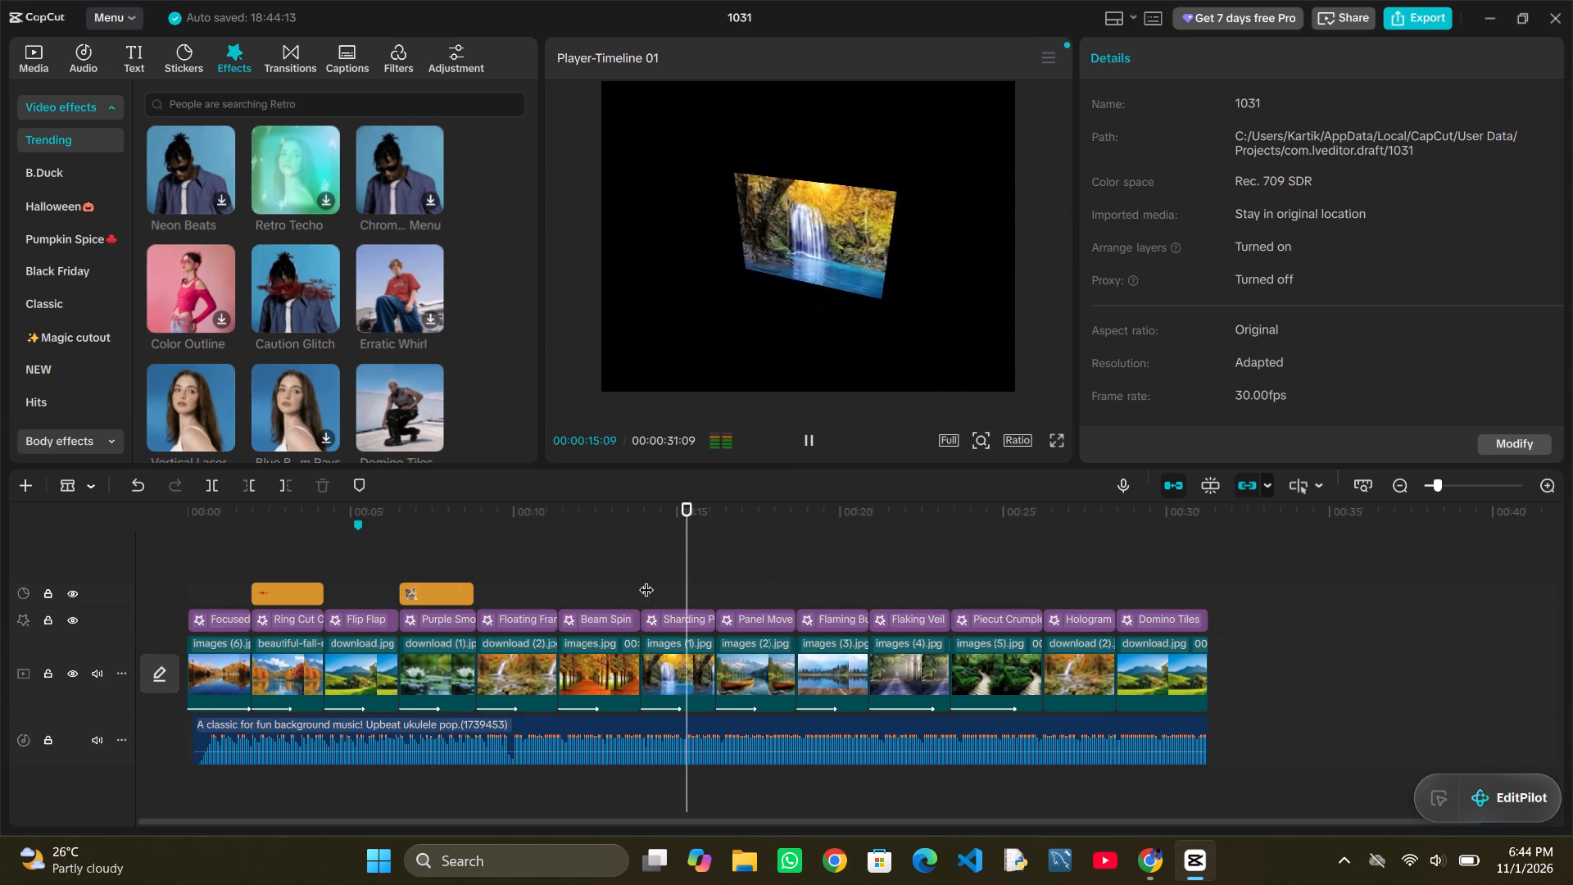
pyautogui.write('KK')
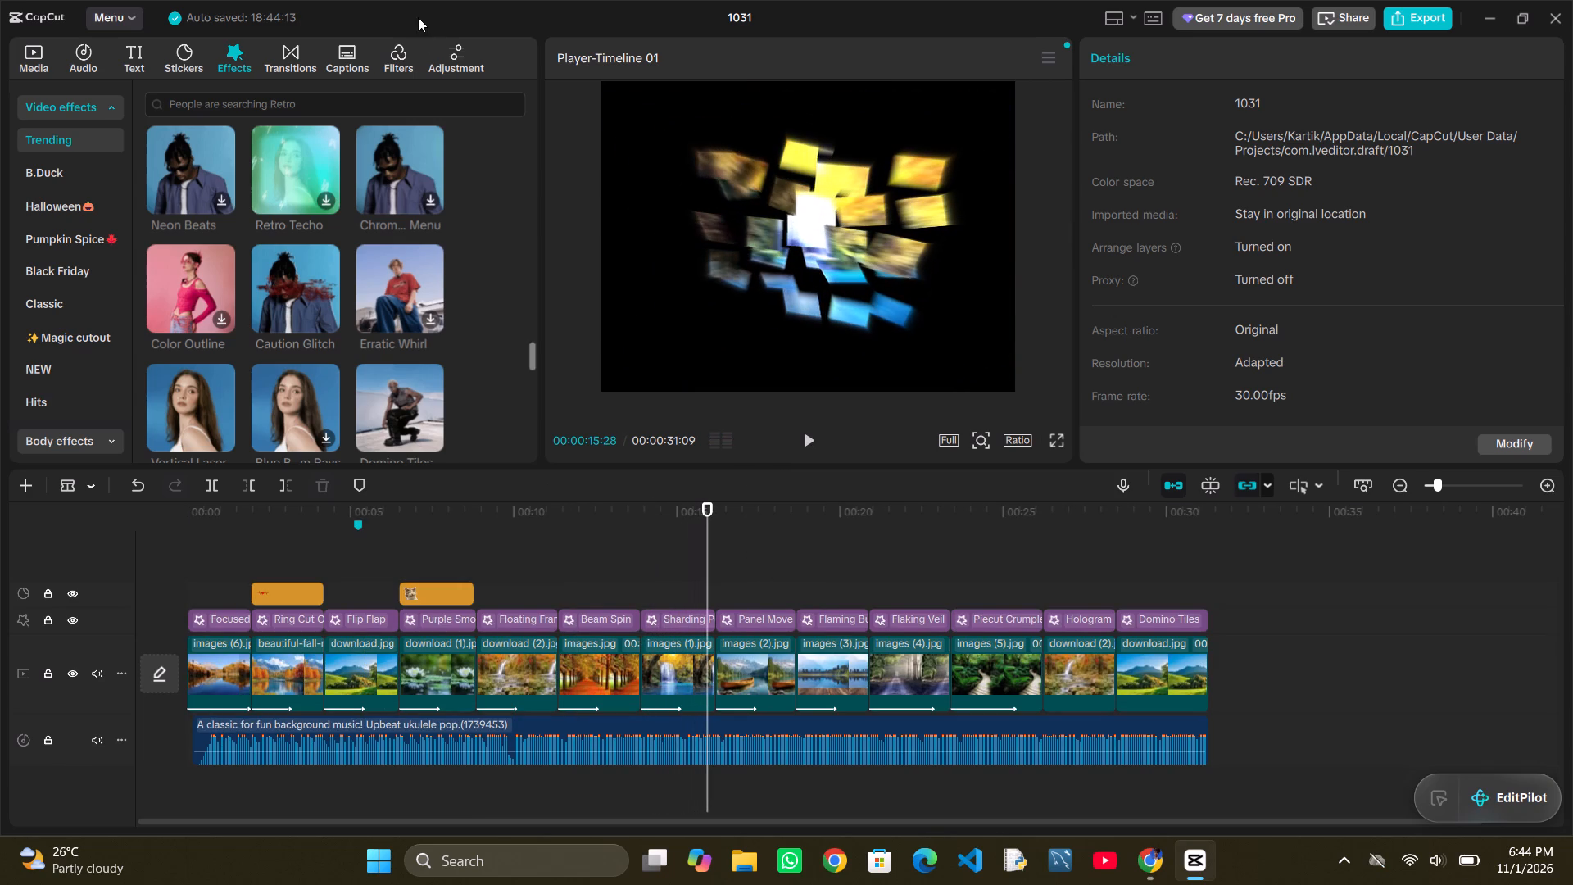
# Close project 1031 and exit CapCut to the desktop.
pyautogui.click(1560, 13)
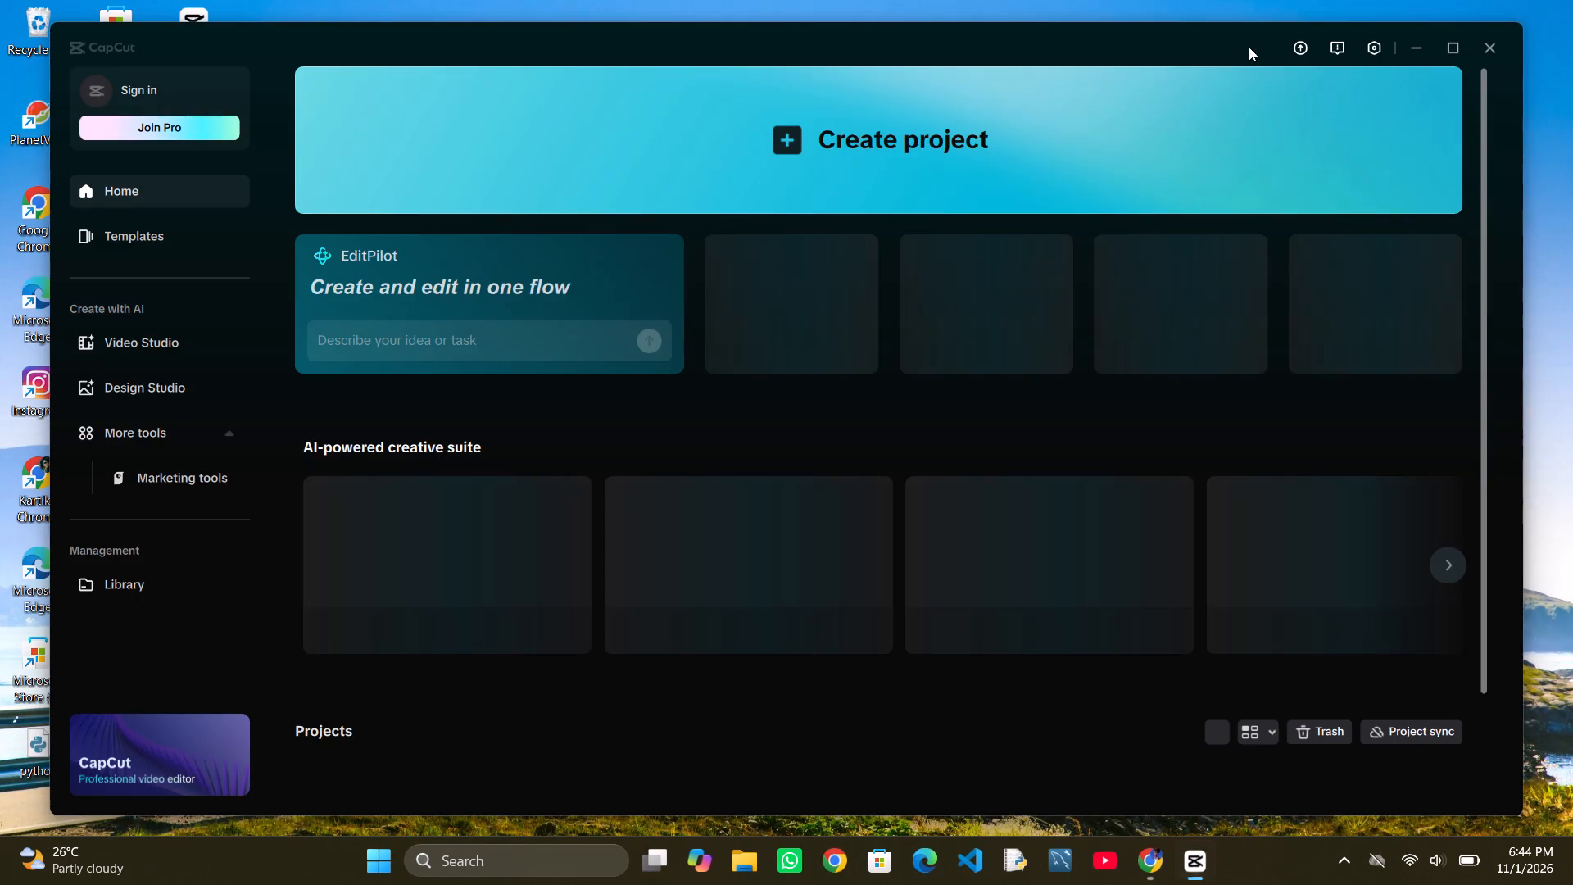
pyautogui.click(1480, 39)
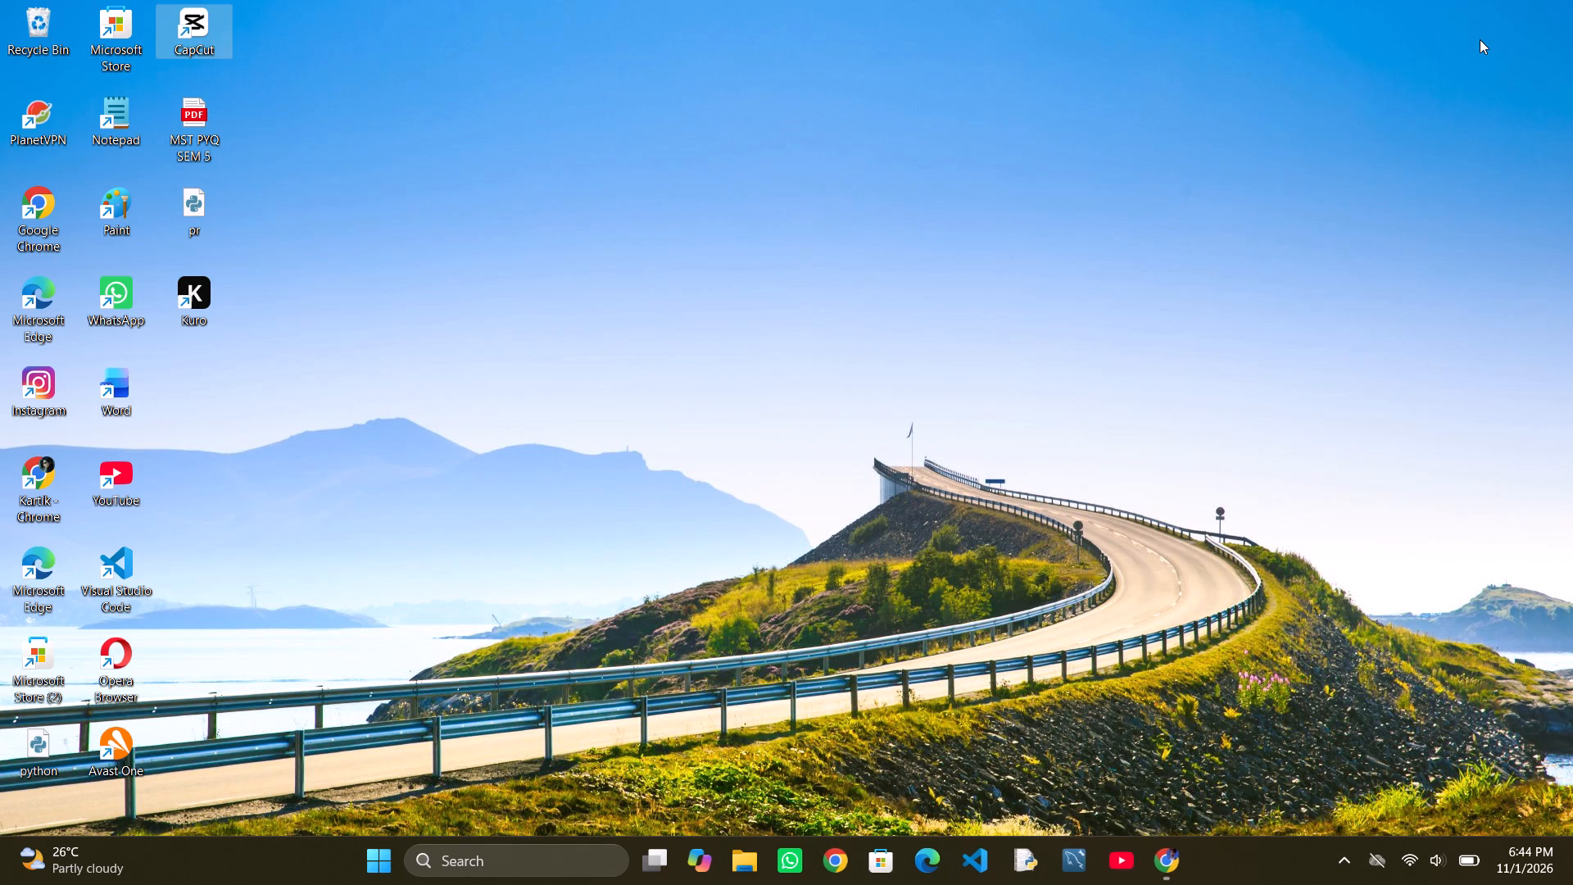
# Launch the Kuro app from the desktop.
pyautogui.doubleClick(198, 294)
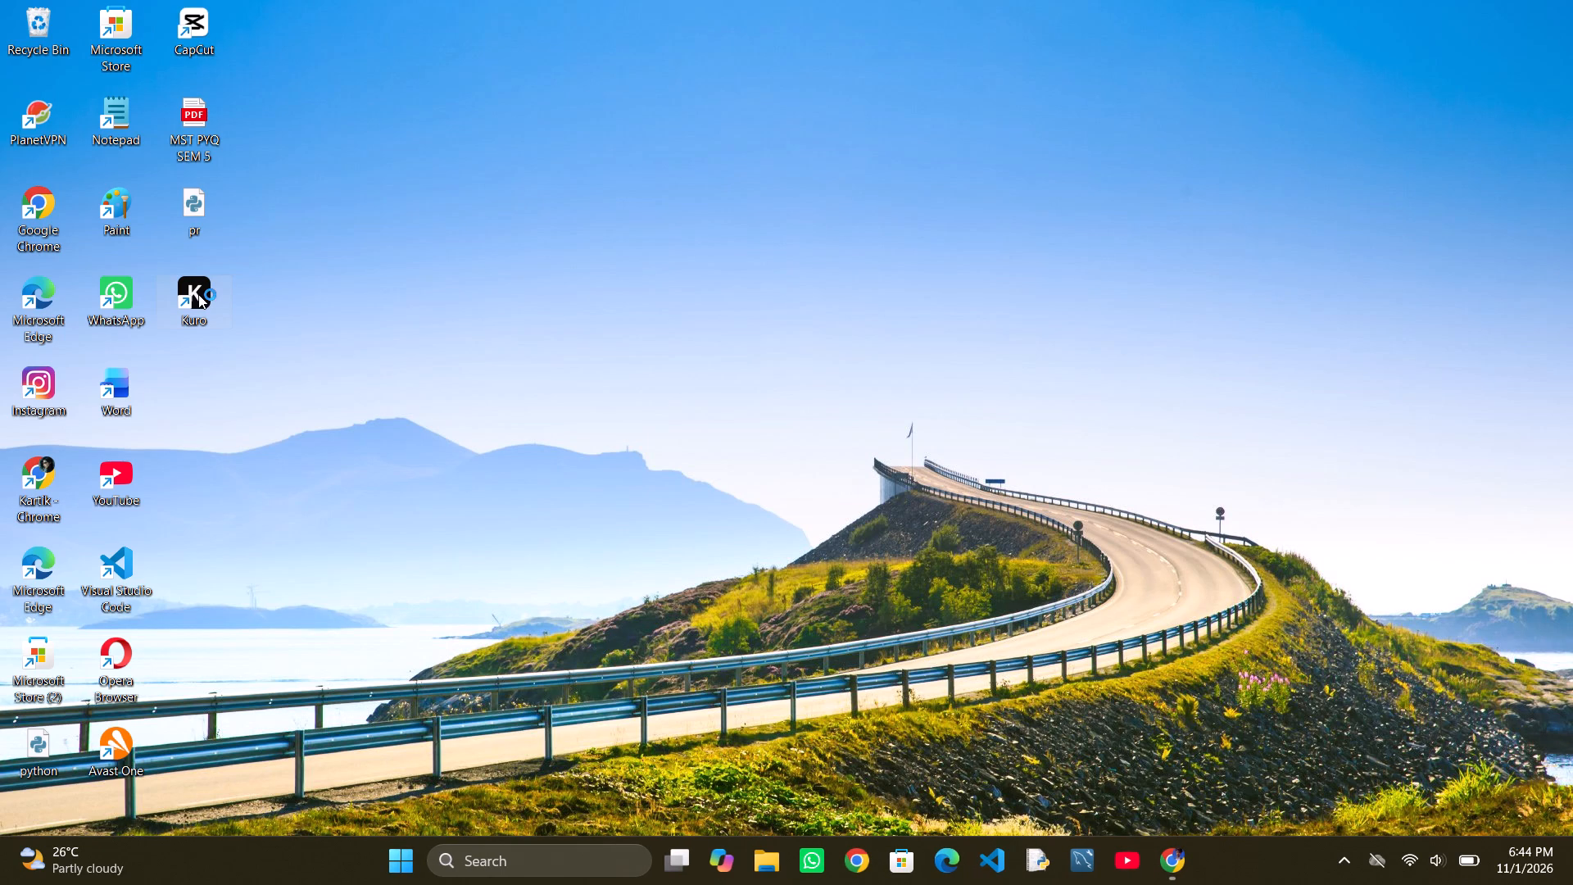